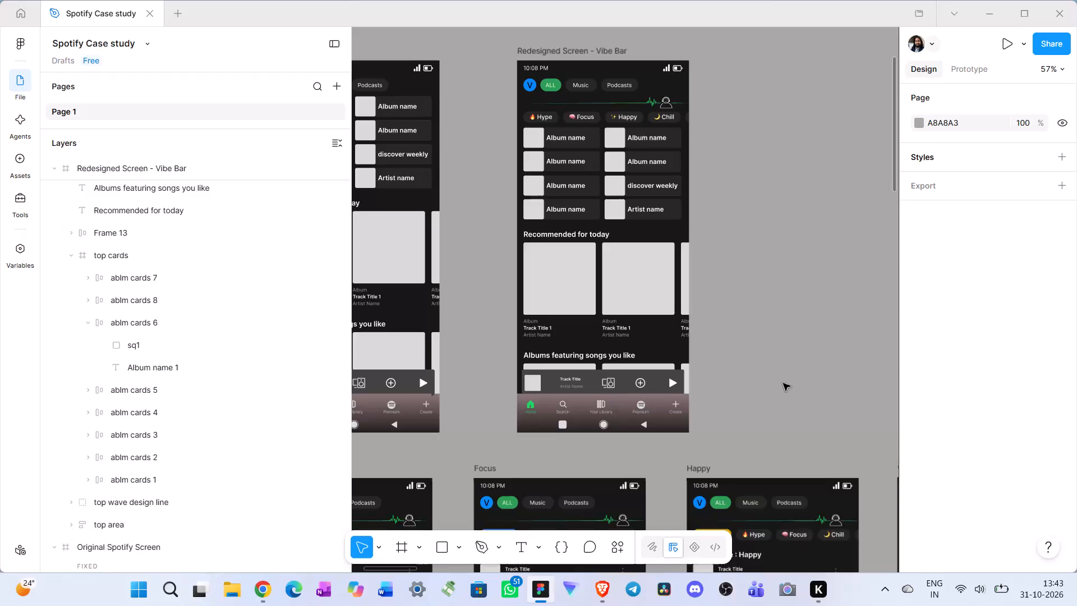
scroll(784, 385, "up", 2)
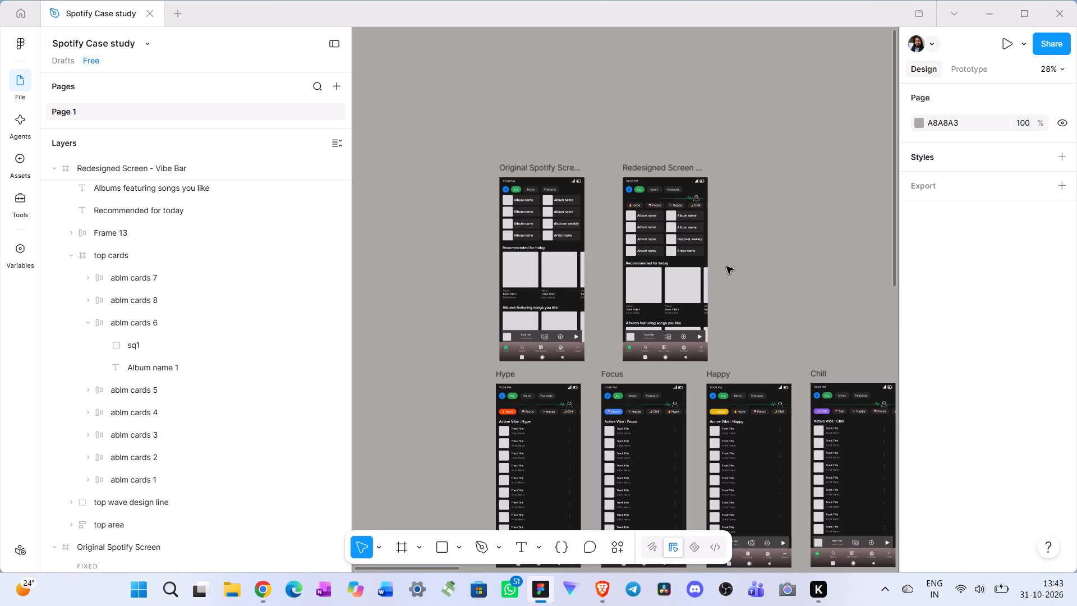
Switch to the Brave browser and start the Mos Def mix on YouTube.
key("alt+Tab")
key("alt+Tab")
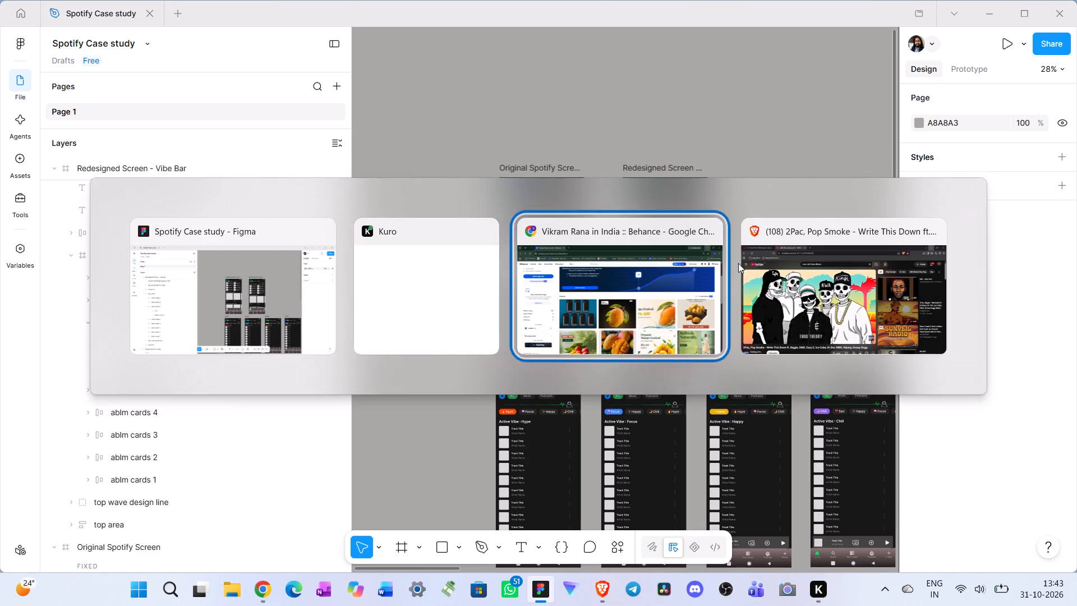
key("alt+Tab")
left_click(818, 219)
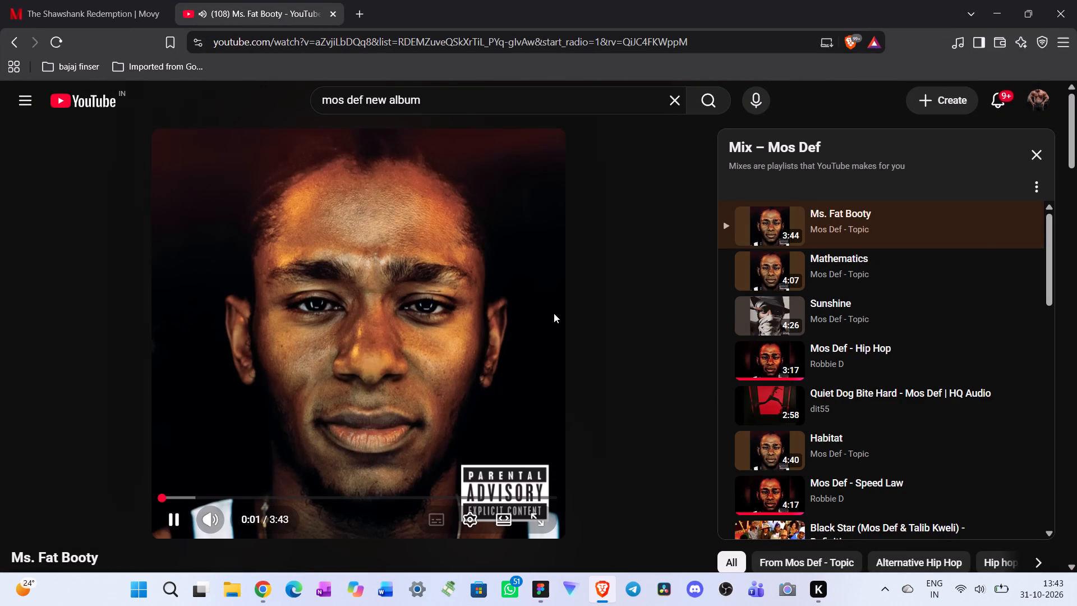
Switch back to Figma and look over the original, redesigned and vibe screen frames of the Spotify case study.
key("alt+Tab")
left_click(767, 237)
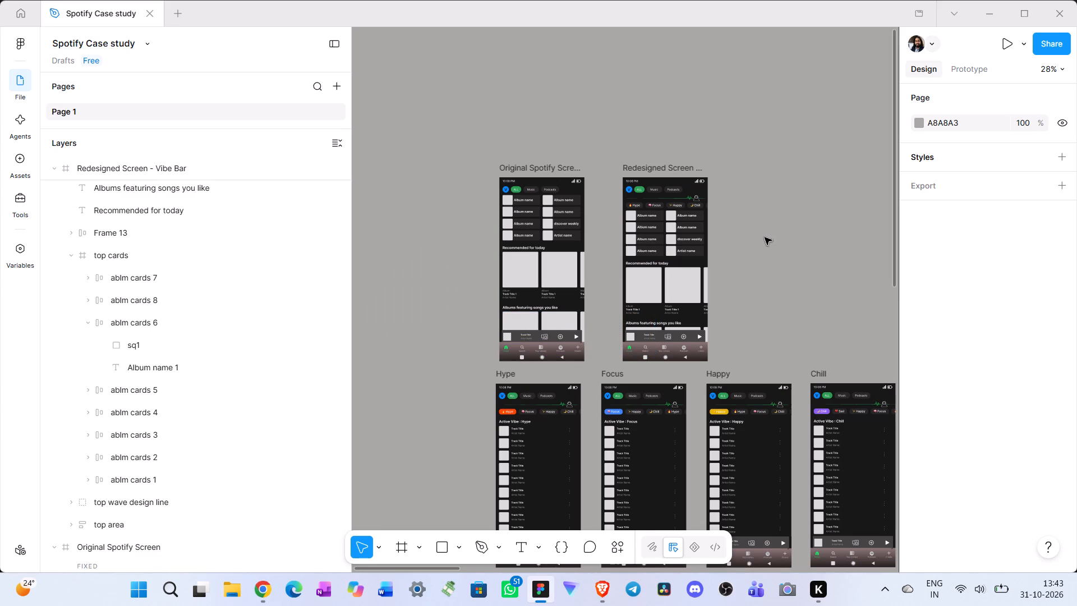
scroll(761, 236, "left", 1)
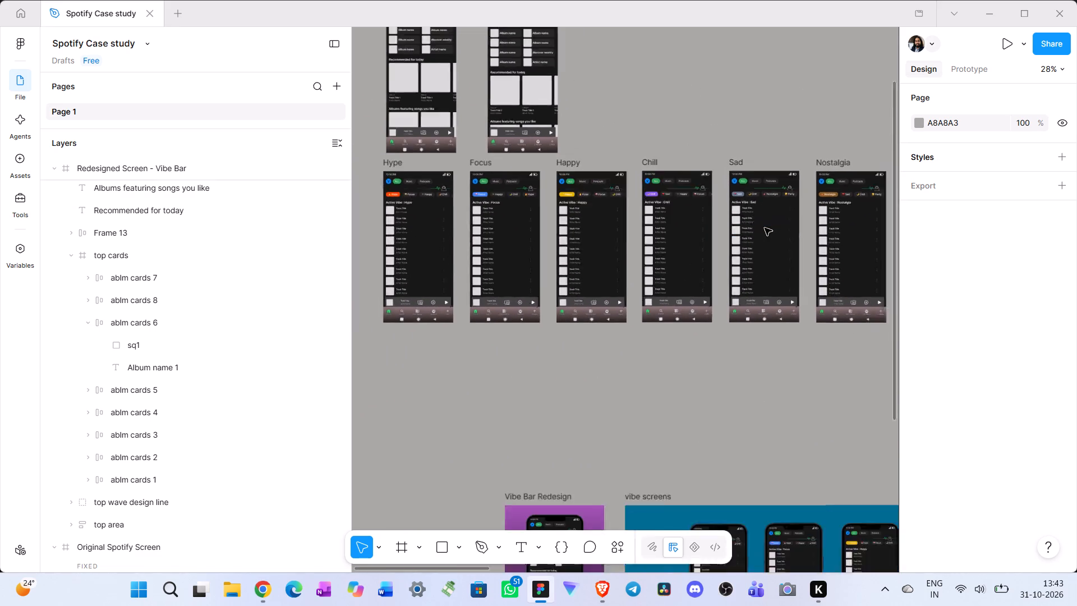
scroll(794, 267, "up", 1)
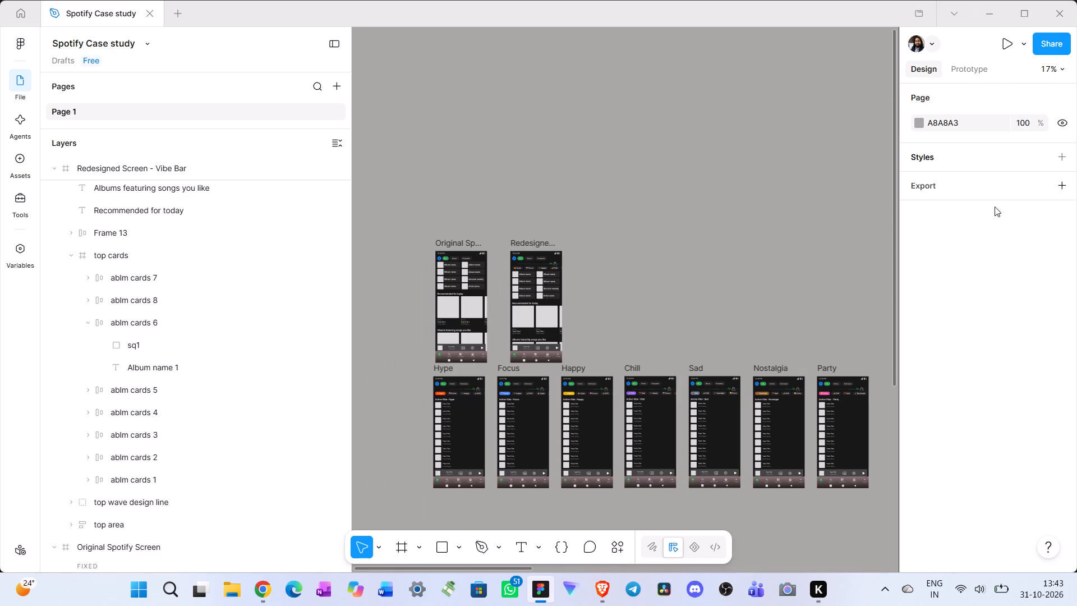
Capture a screenshot of the Original Spotify Screen and Redesigned Screen - Vibe Bar frames side by side, including their titles.
scroll(725, 238, "down", 13)
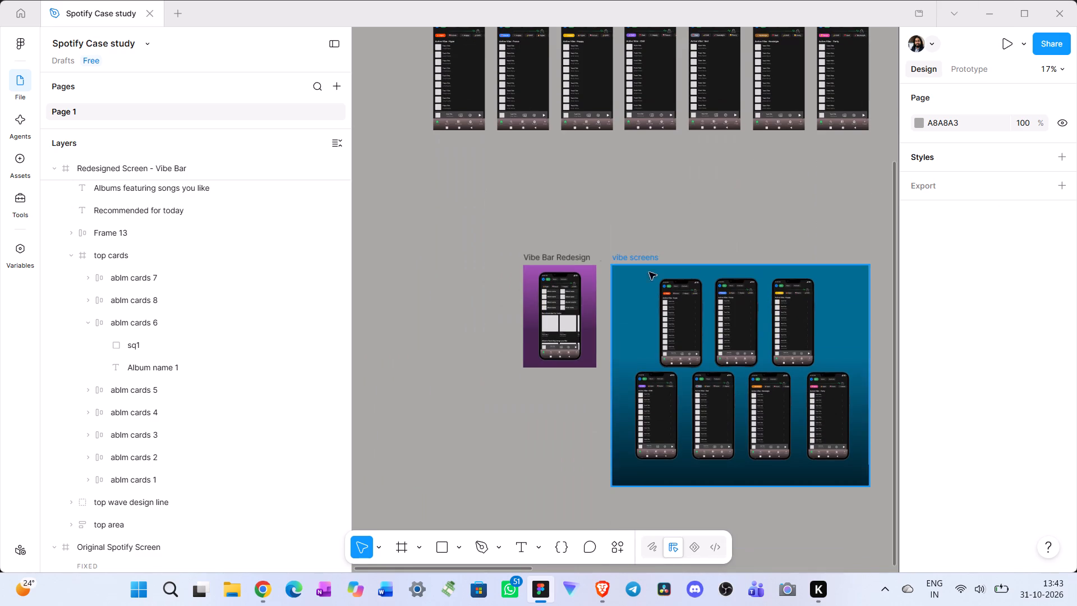
left_click(533, 178)
scroll(719, 267, "up", 5)
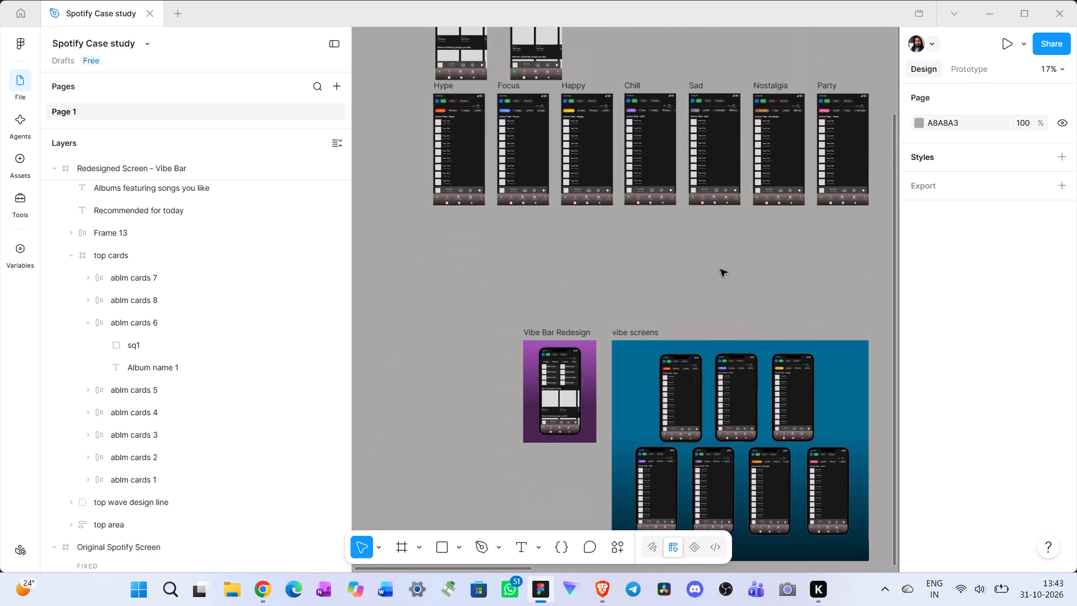
scroll(720, 269, "up", 3)
scroll(602, 127, "right", 2)
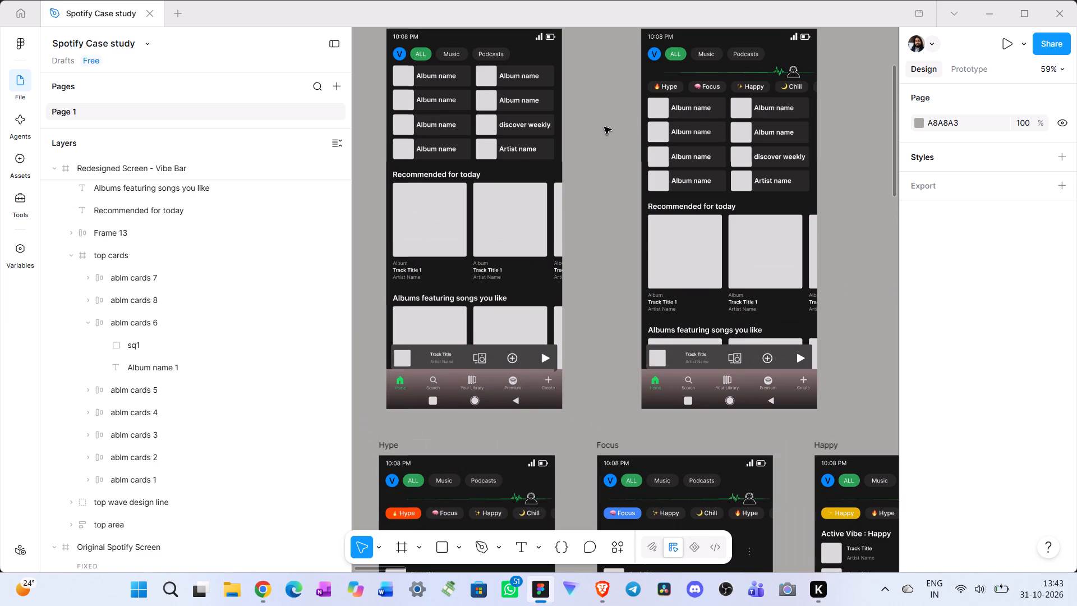
scroll(676, 157, "up", 1)
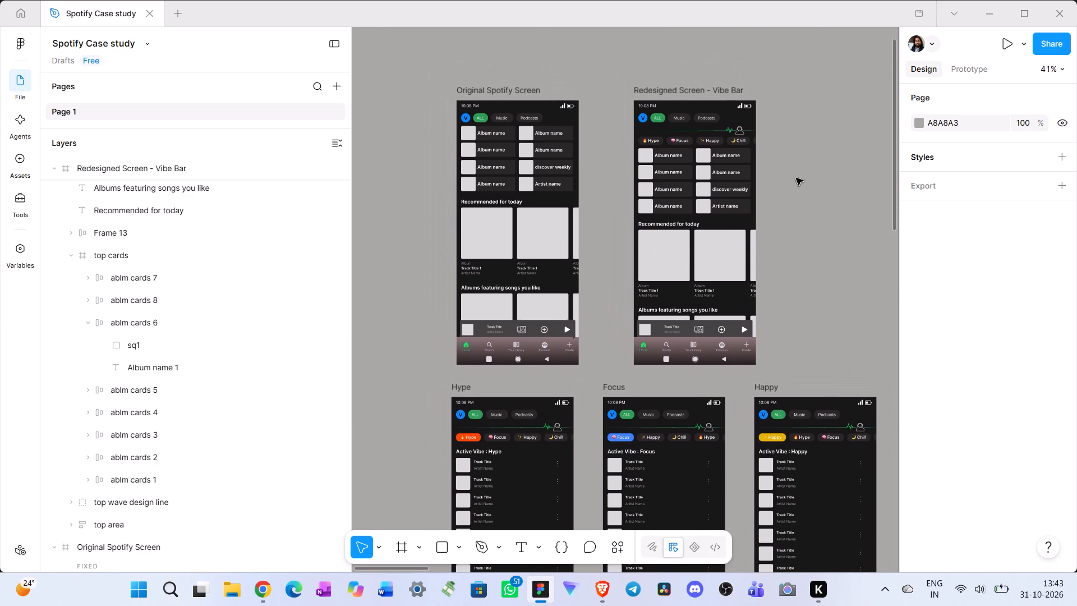
scroll(796, 178, "up", 1)
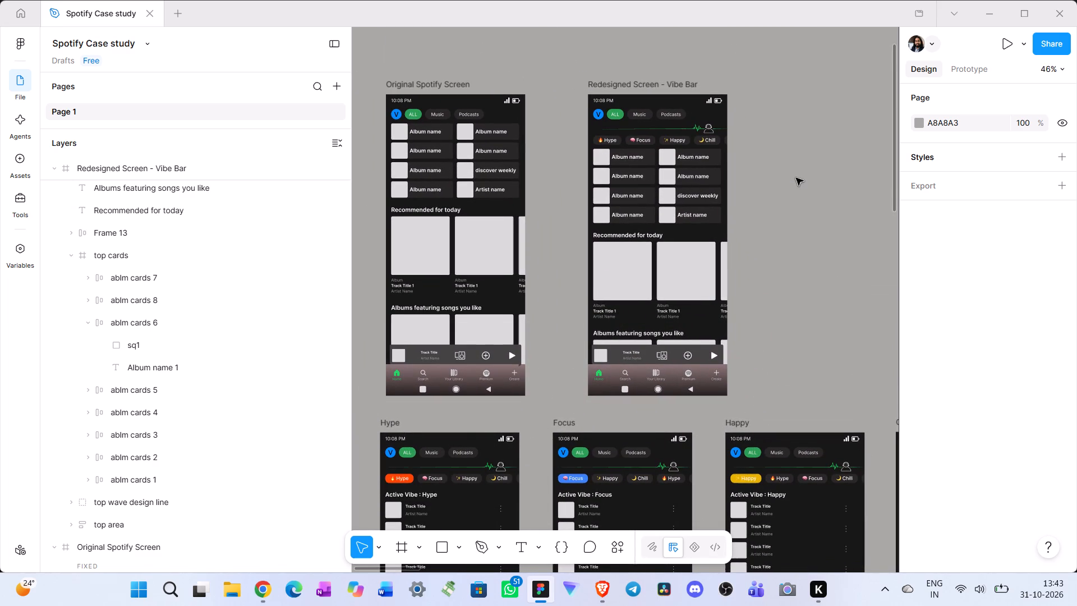
key("Print")
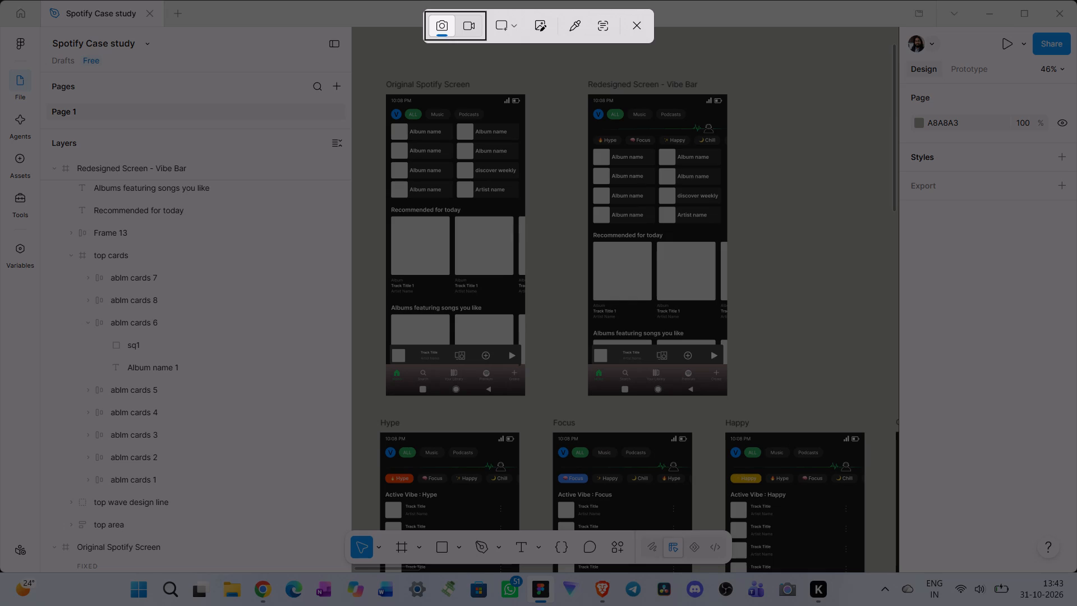
left_click_drag(370, 72, 389, 282)
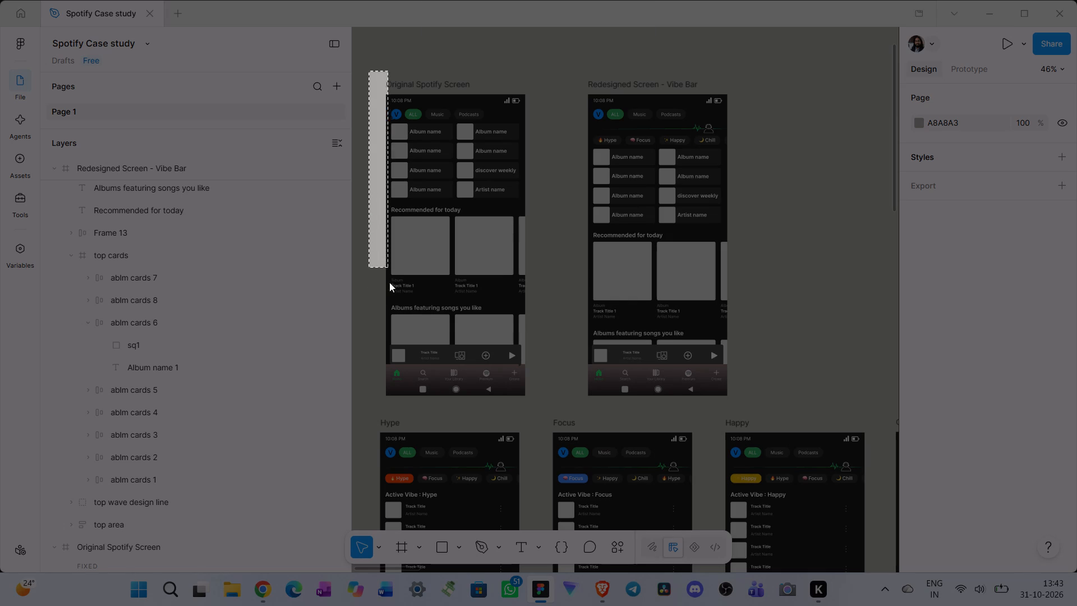
left_click_drag(389, 282, 740, 411)
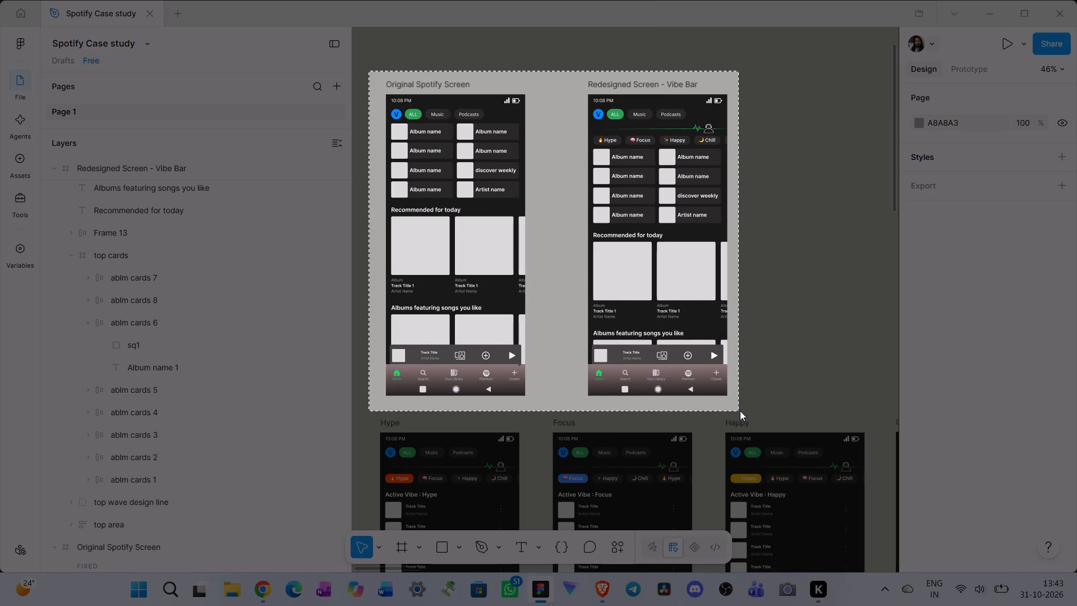
left_click_drag(740, 411, 744, 410)
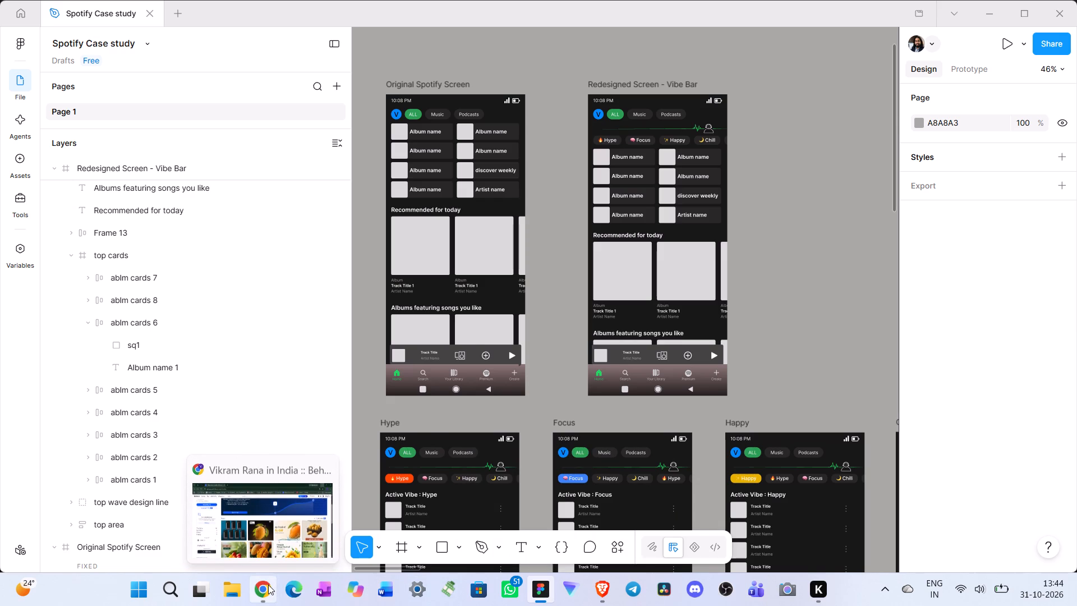
Switch to YouTube in the Brave browser and play the track Mathematics from the Mos Def mix.
left_click(263, 524)
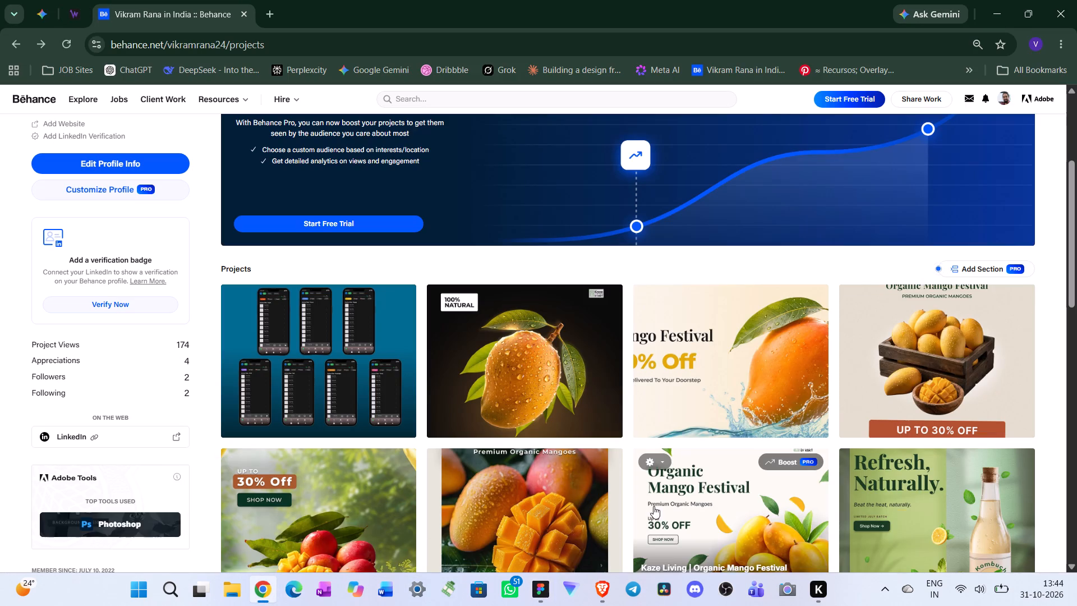
left_click(600, 591)
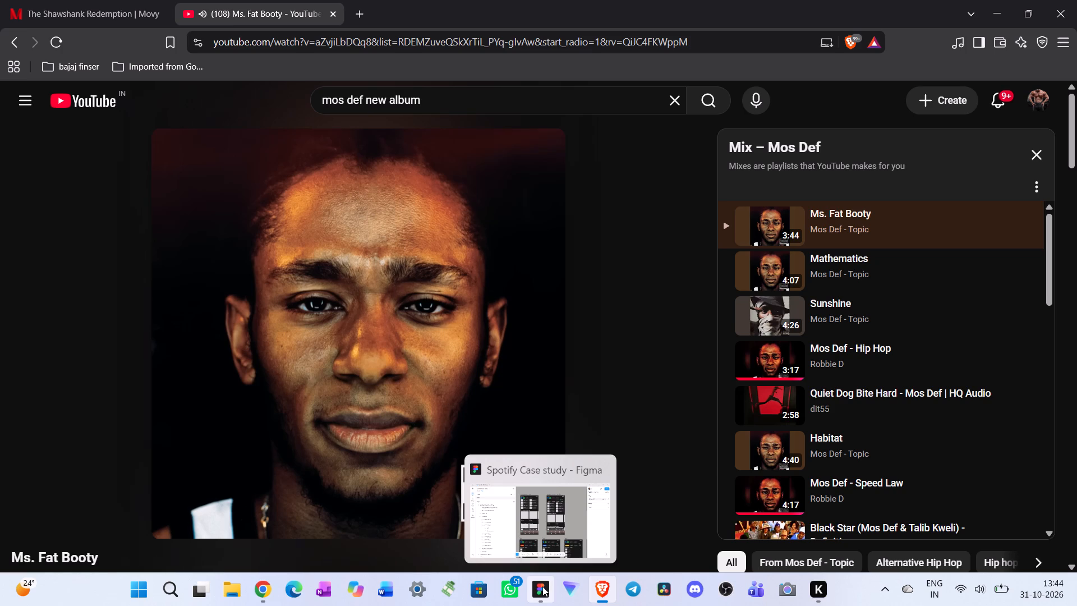
left_click(850, 591)
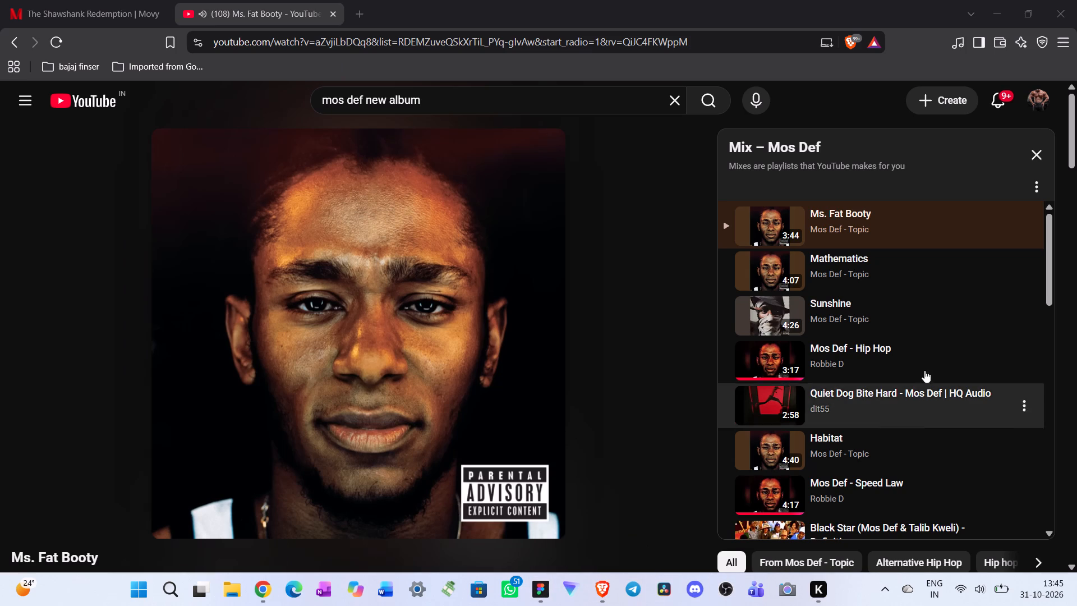
left_click(883, 261)
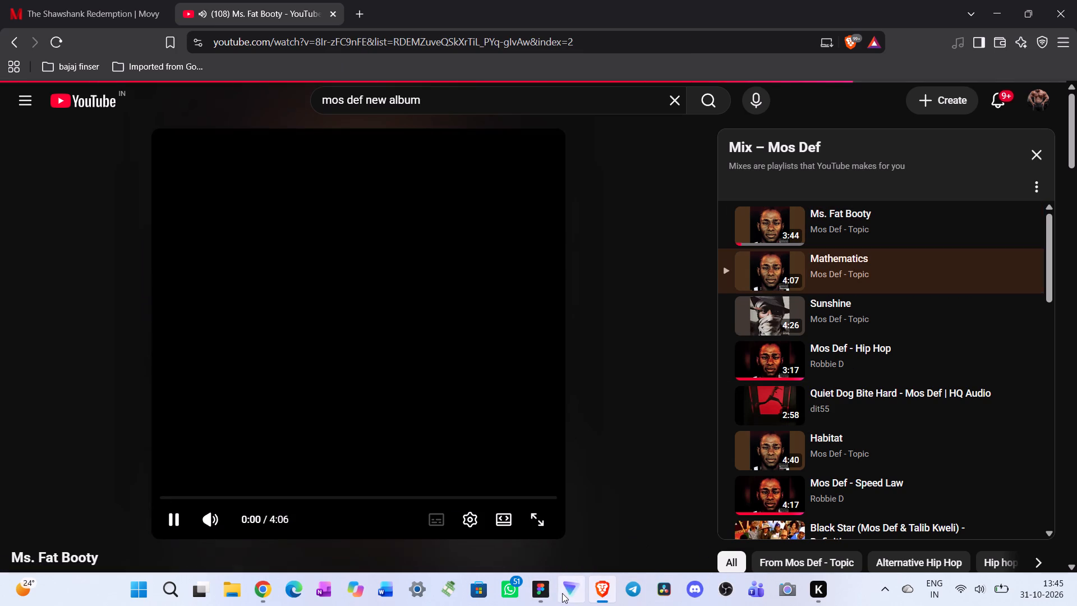
Return to the Spotify case study in Figma and examine the Original Spotify Screen, Redesigned Screen - Vibe Bar, Hype, Focus and Happy frames.
left_click(536, 589)
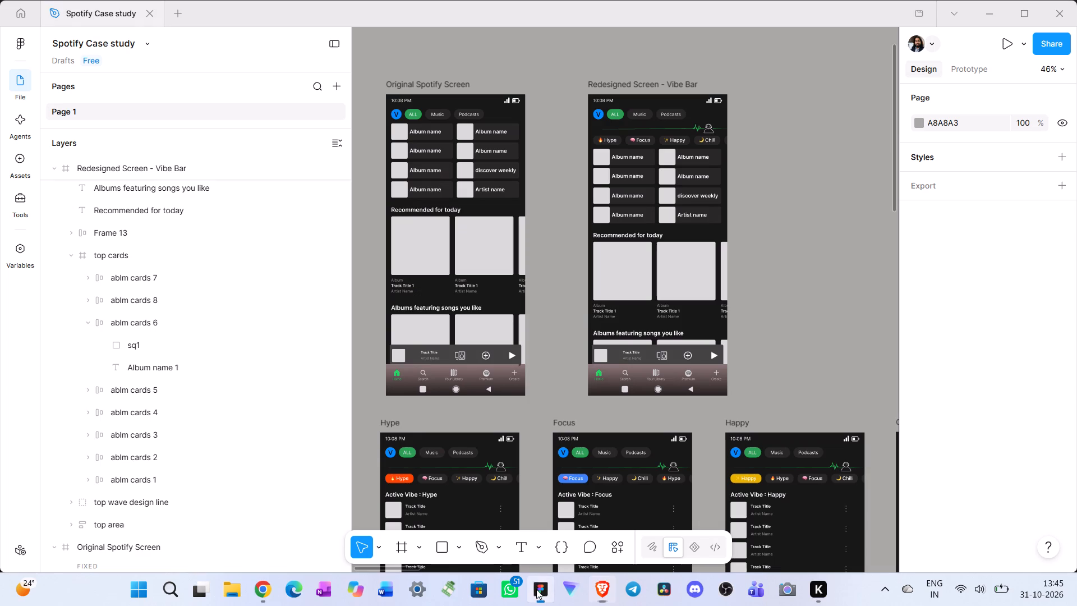
left_click(432, 81)
left_click(643, 79)
scroll(802, 299, "down", 3)
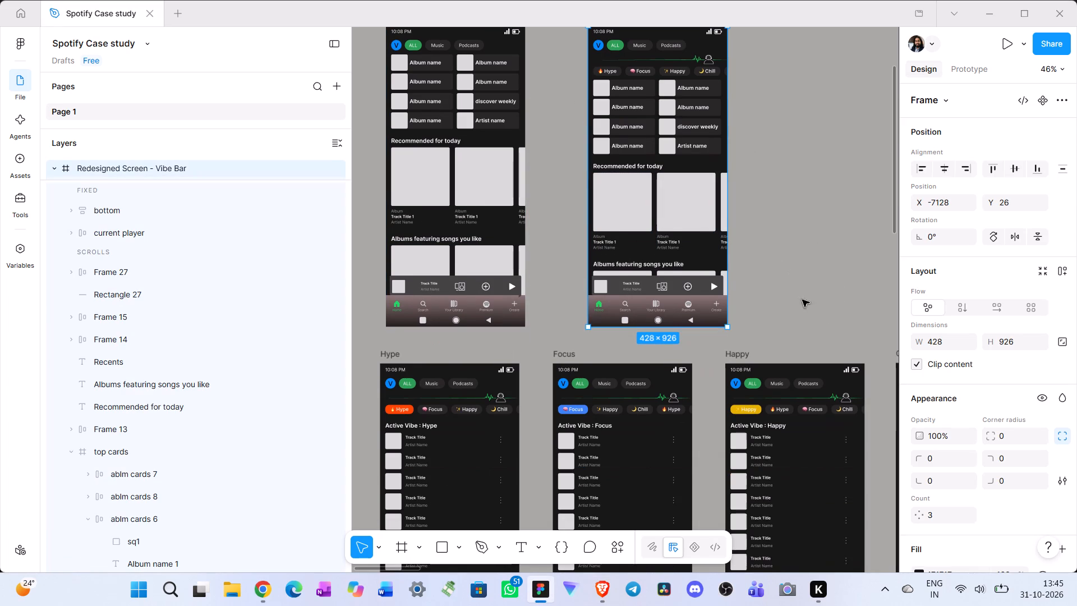
left_click(738, 350)
left_click(566, 352)
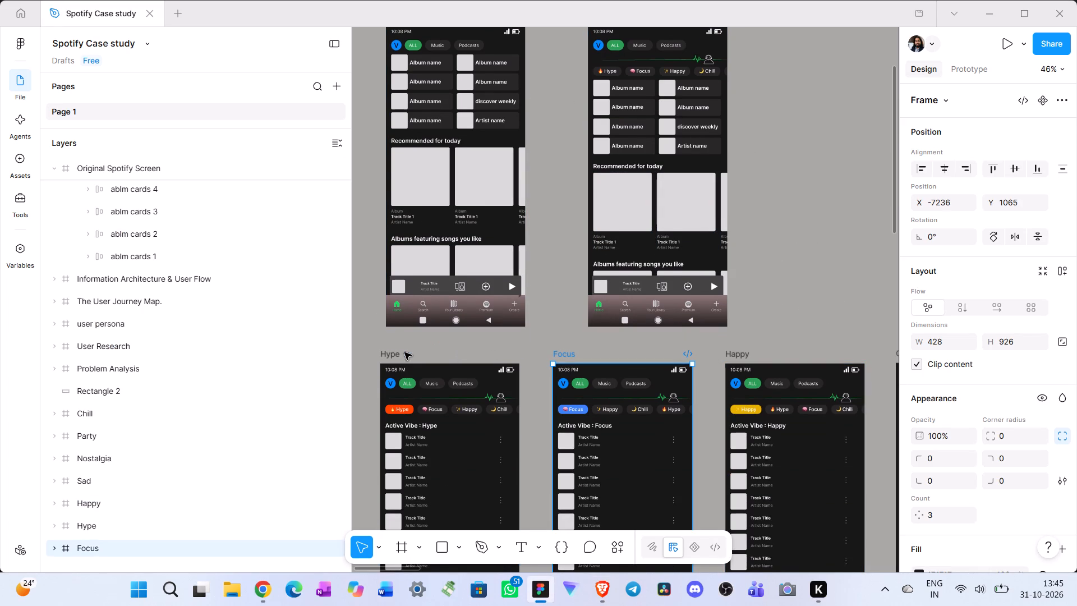
left_click(393, 352)
scroll(671, 352, "down", 4)
scroll(625, 364, "down", 2)
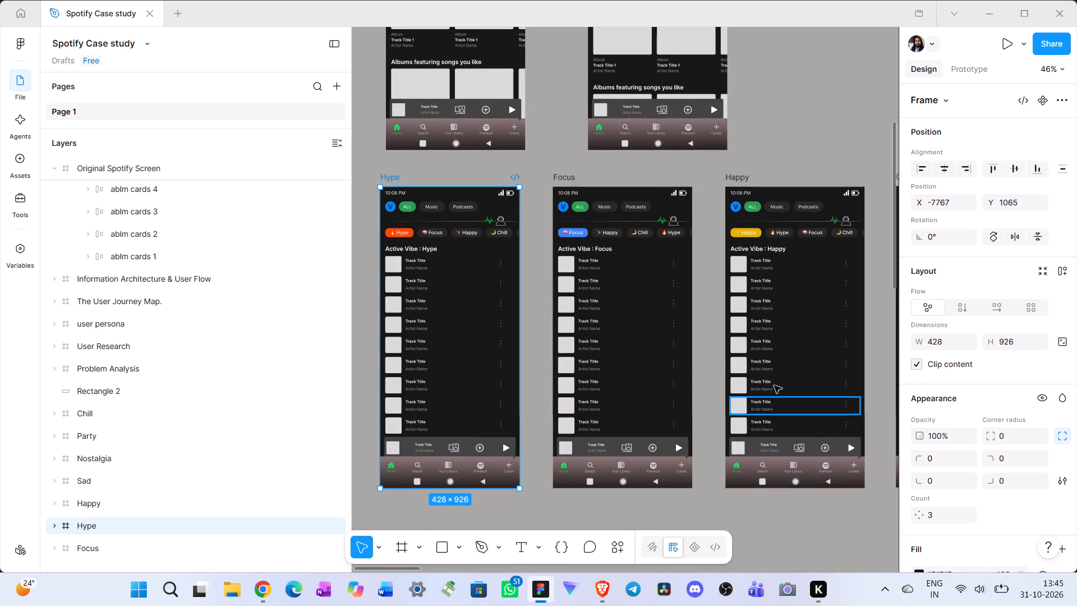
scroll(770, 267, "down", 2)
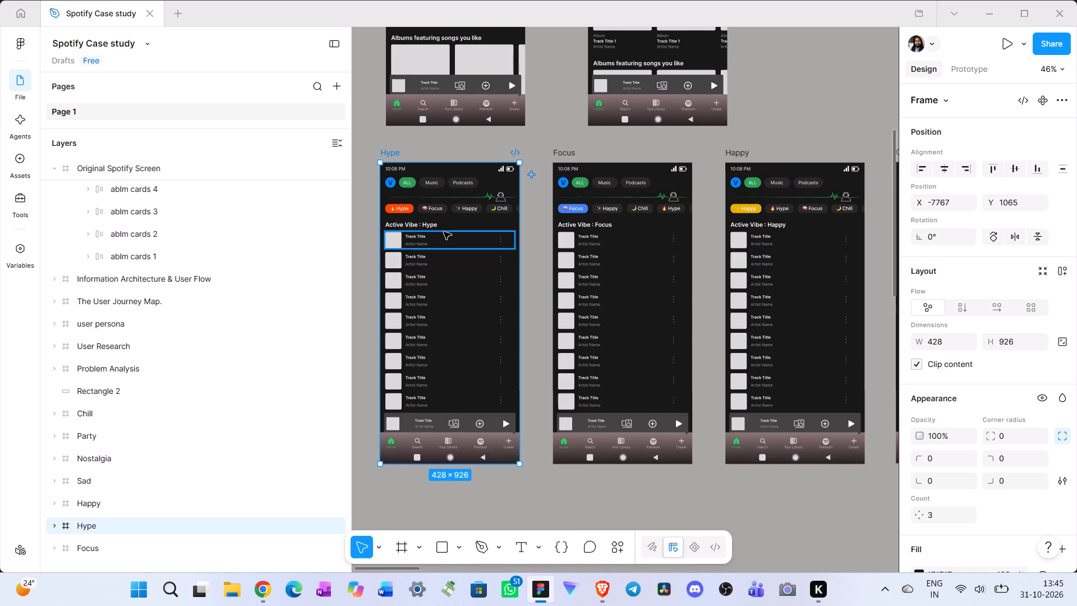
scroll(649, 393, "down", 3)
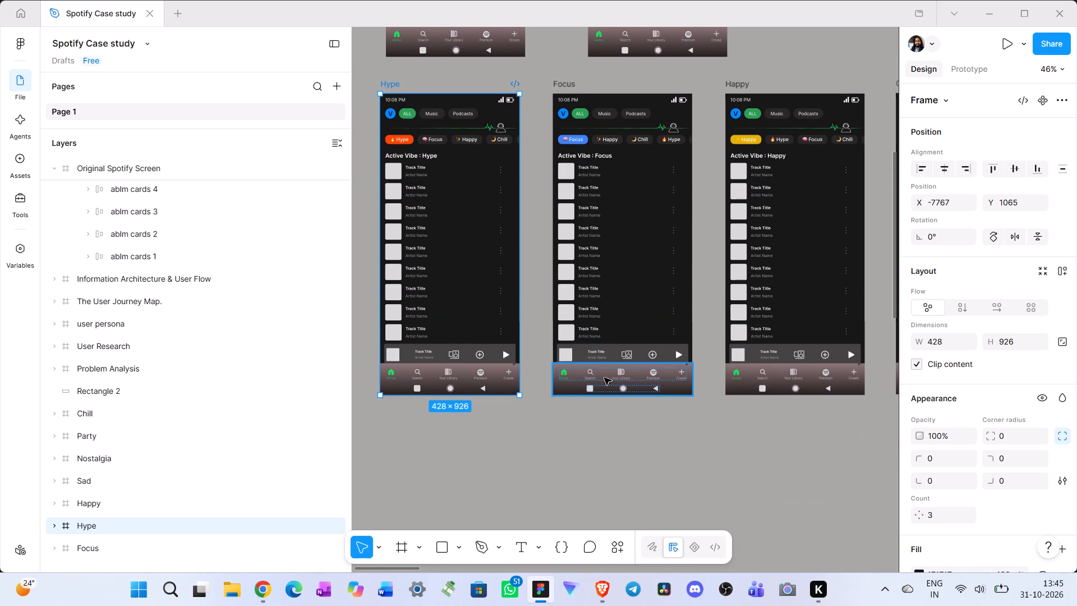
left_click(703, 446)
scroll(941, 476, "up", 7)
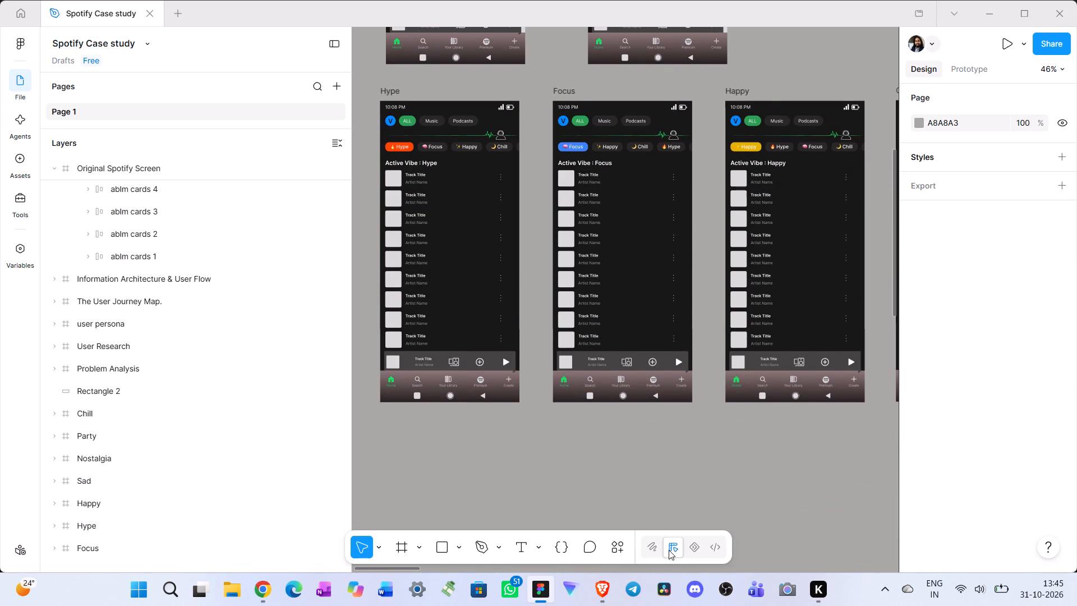
Switch to Chrome and open the Spotify "Vibe Bar" Redesign case study in Behance's project editor.
left_click(258, 593)
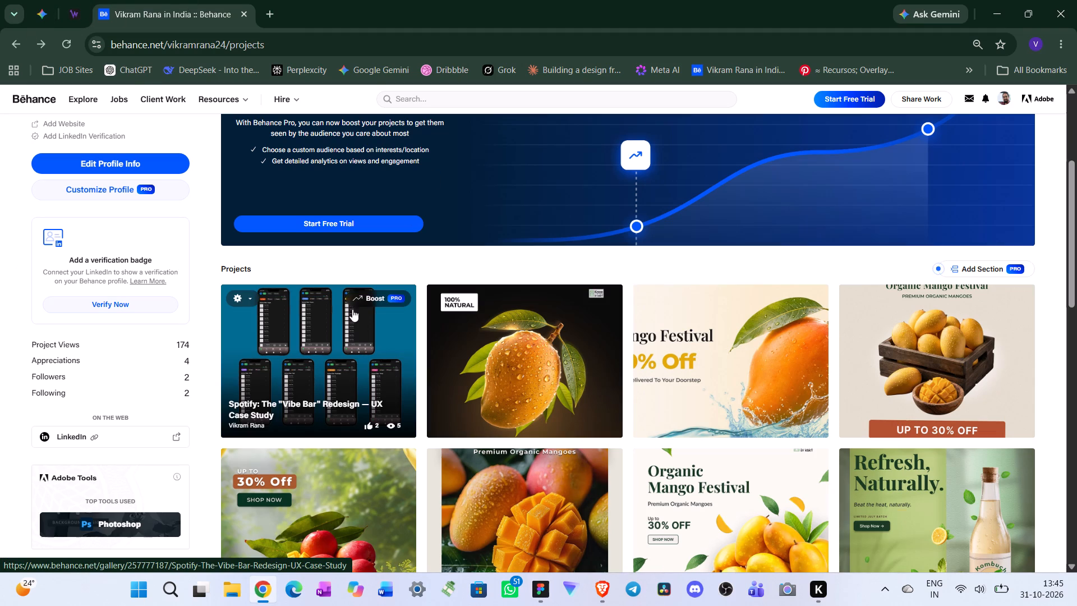
left_click(241, 324)
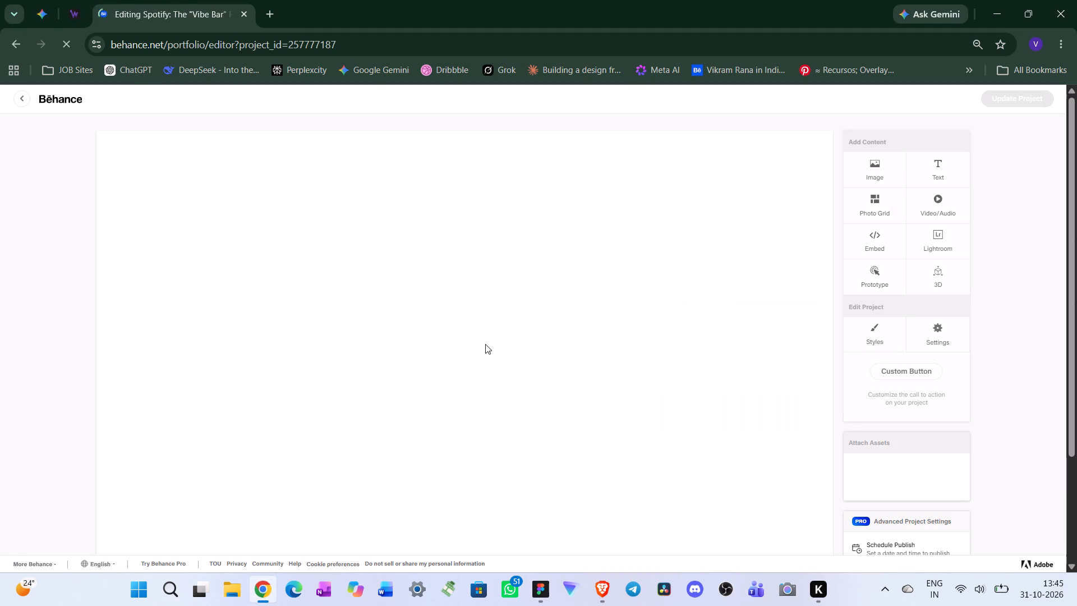
Replace the image under the Before vs. After Comparison heading with Screenshot 2026-10-31 134402.png from the Gallery.
scroll(430, 396, "up", 3)
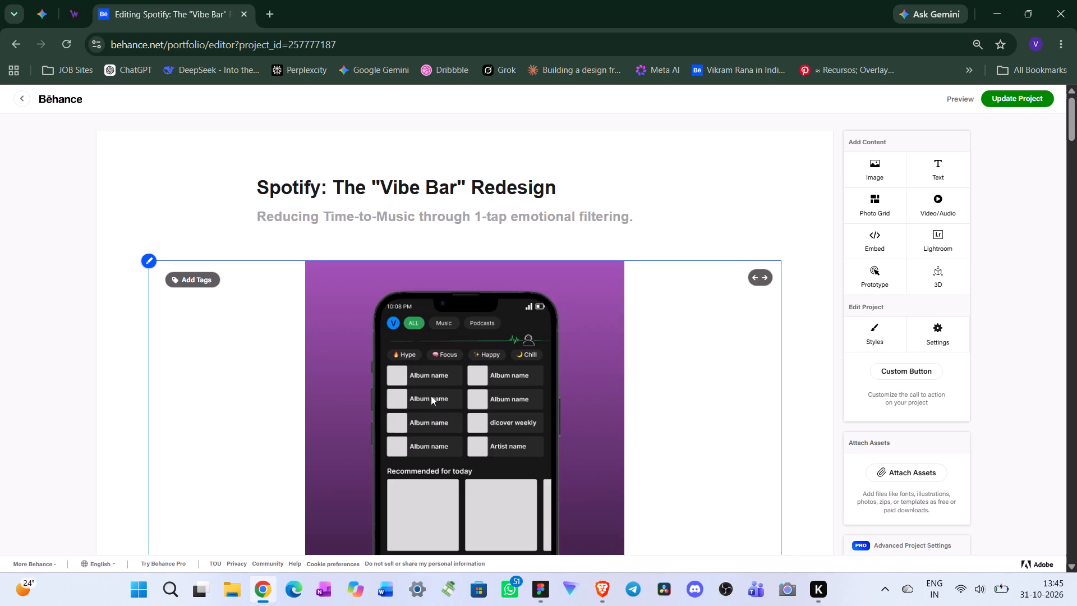
scroll(441, 391, "down", 6)
scroll(441, 397, "up", 4)
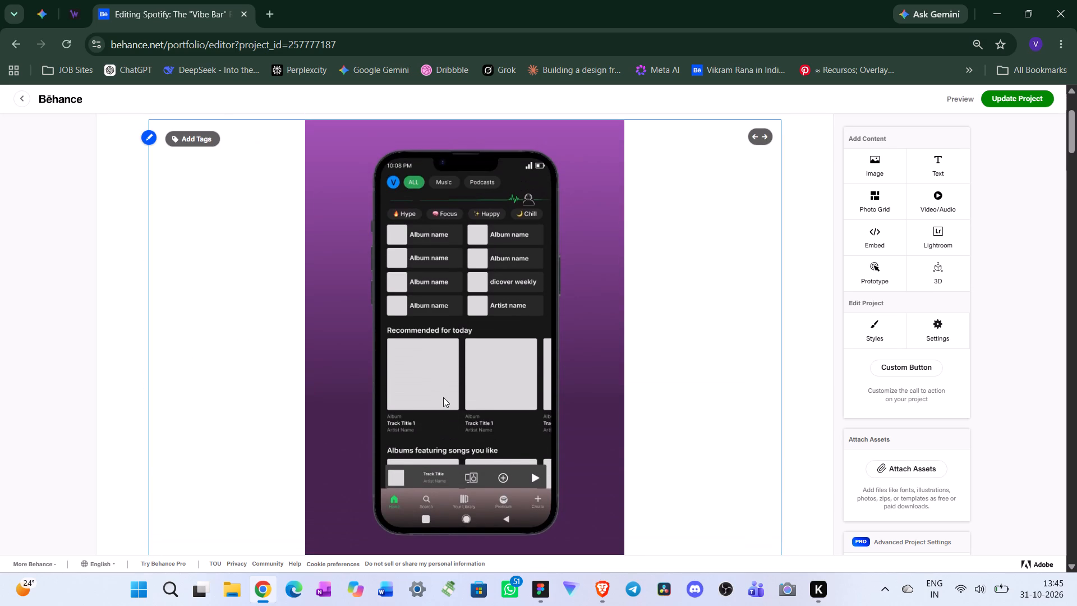
scroll(443, 397, "down", 6)
scroll(449, 398, "up", 7)
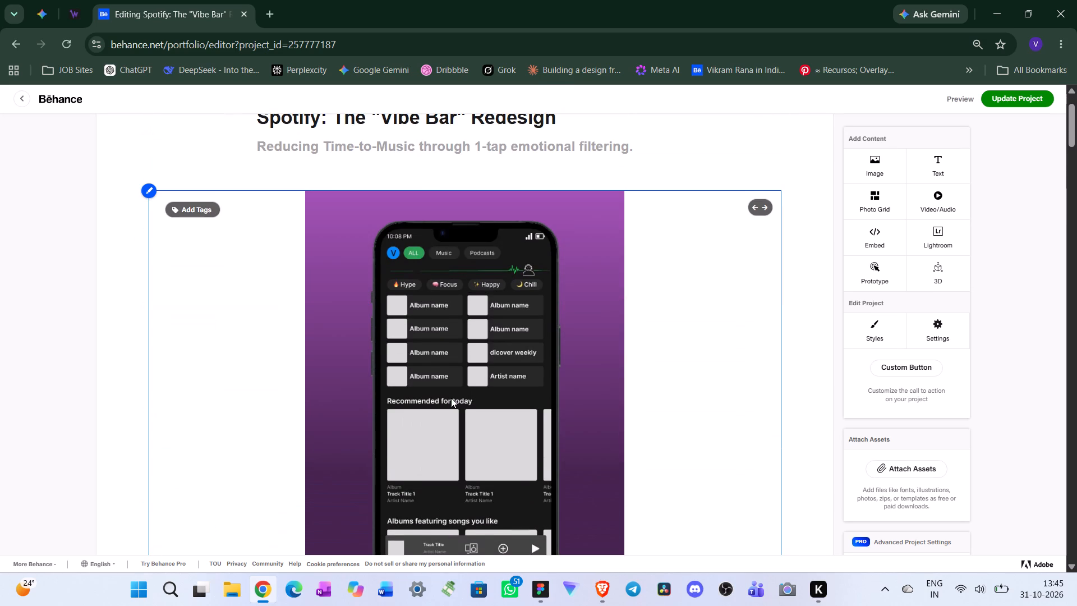
scroll(451, 398, "down", 4)
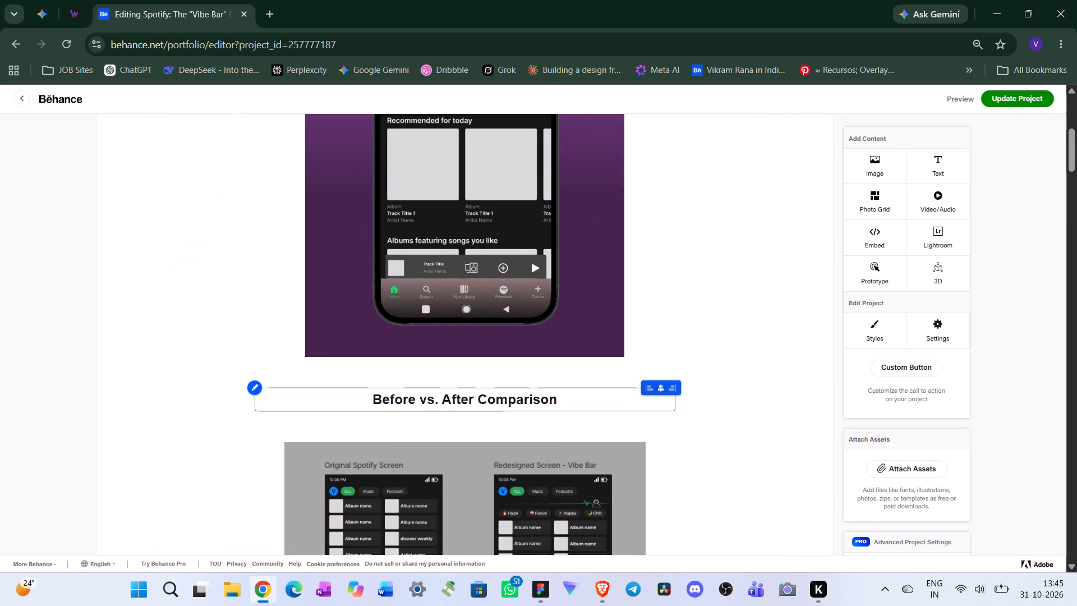
scroll(523, 412, "down", 4)
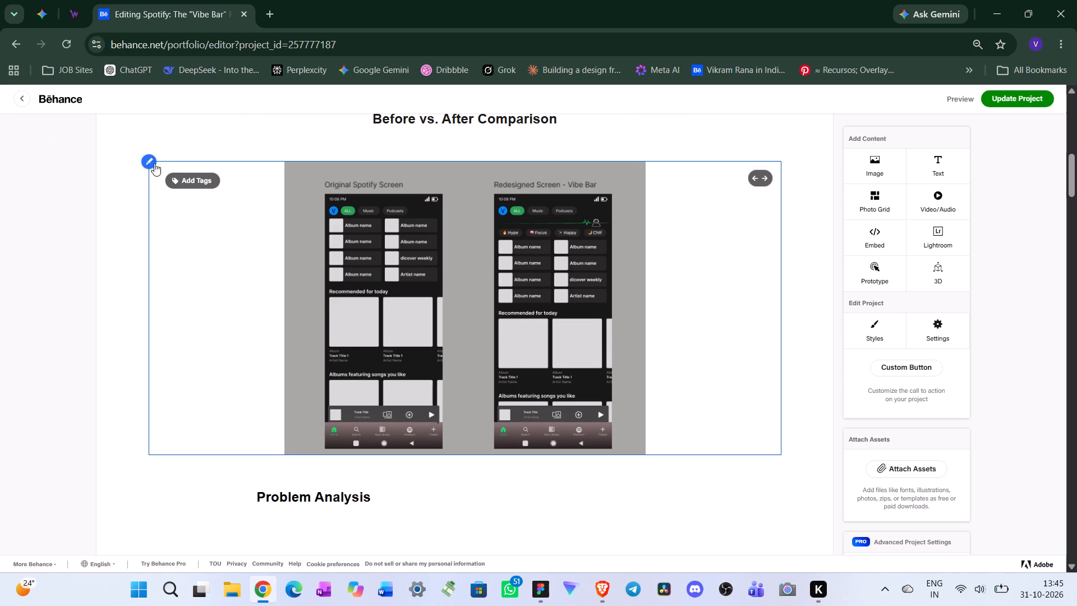
left_click(141, 159)
left_click(173, 220)
left_click(157, 319)
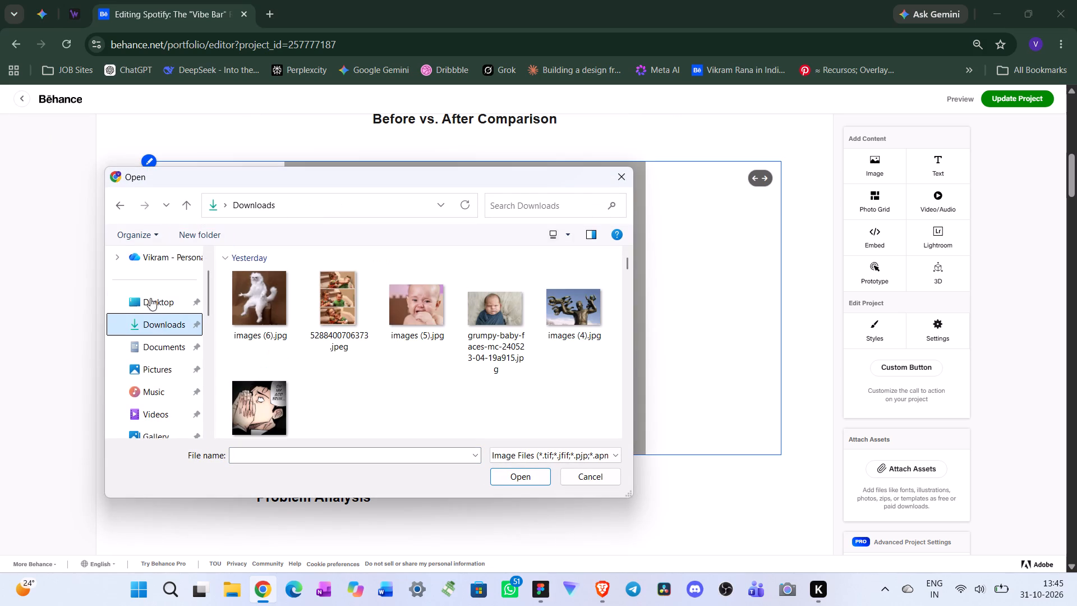
scroll(151, 299, "up", 2)
left_click(157, 279)
left_click(286, 319)
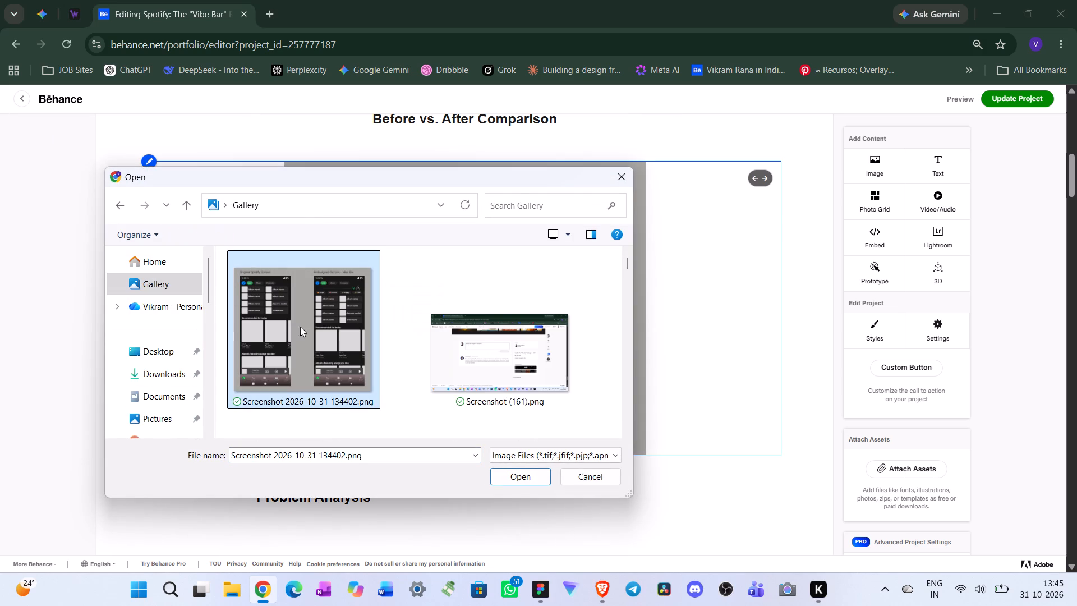
left_click(524, 474)
Check the project's purple cover image, then switch to Figma and inspect the phone image in the Vibe Bar Redesign frame.
scroll(558, 431, "up", 2)
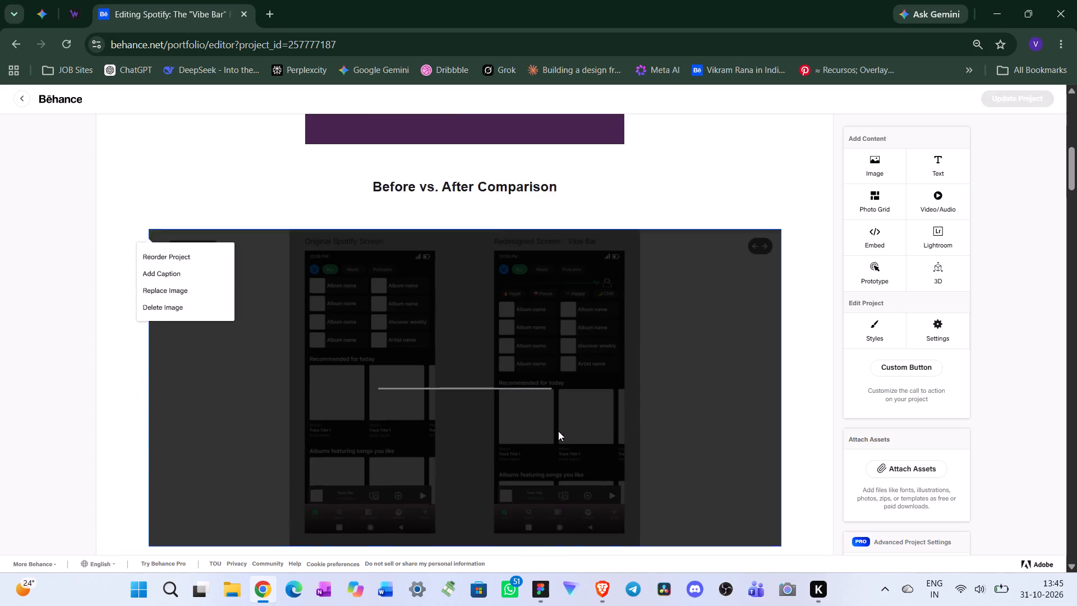
scroll(558, 431, "up", 8)
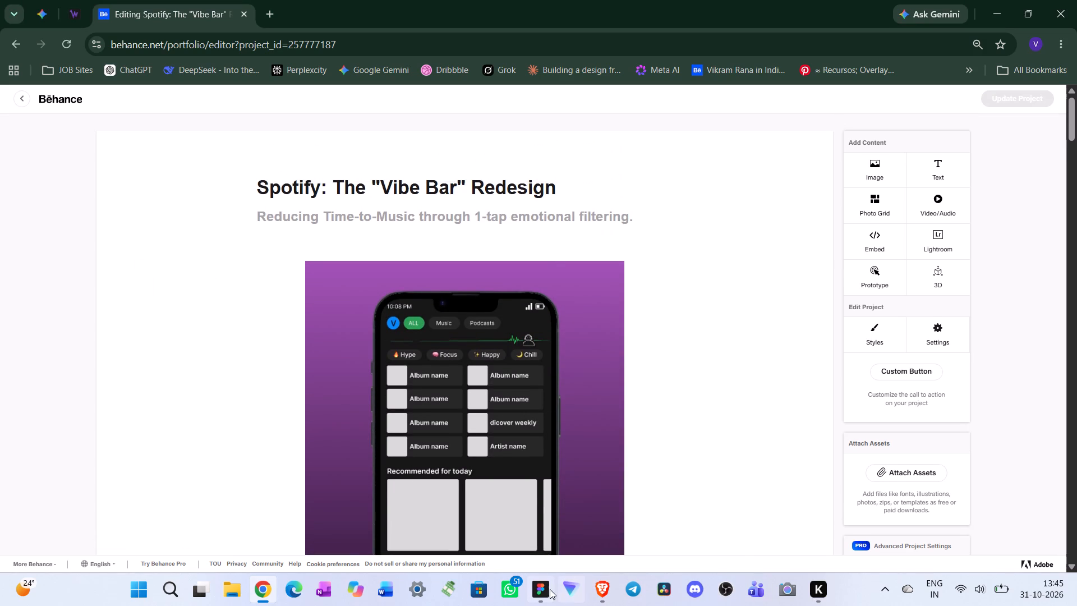
left_click(541, 587)
scroll(548, 331, "down", 7)
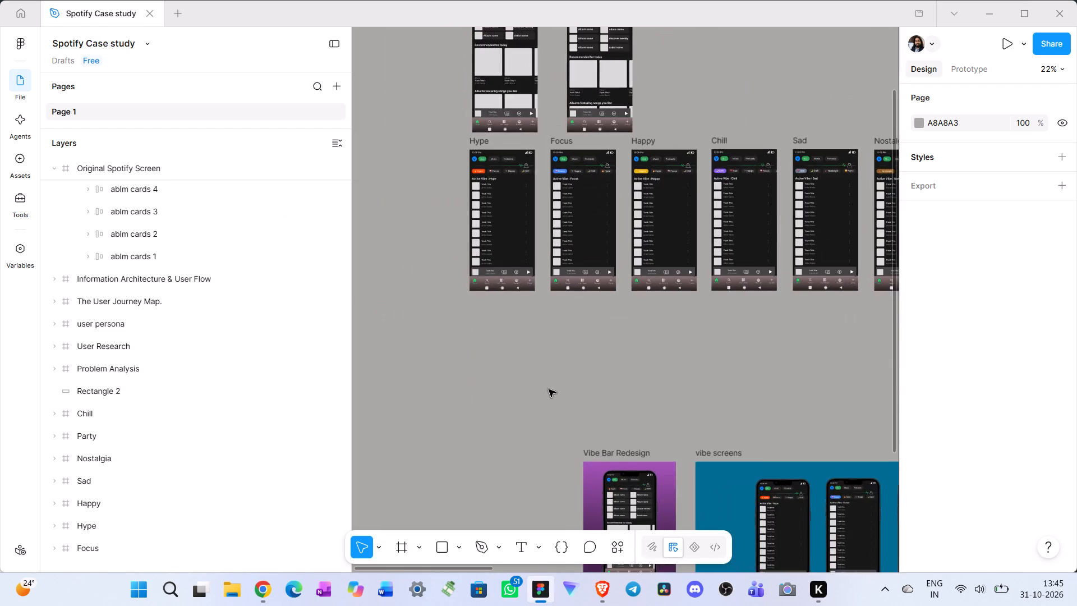
scroll(549, 389, "down", 1)
scroll(549, 389, "left", 1)
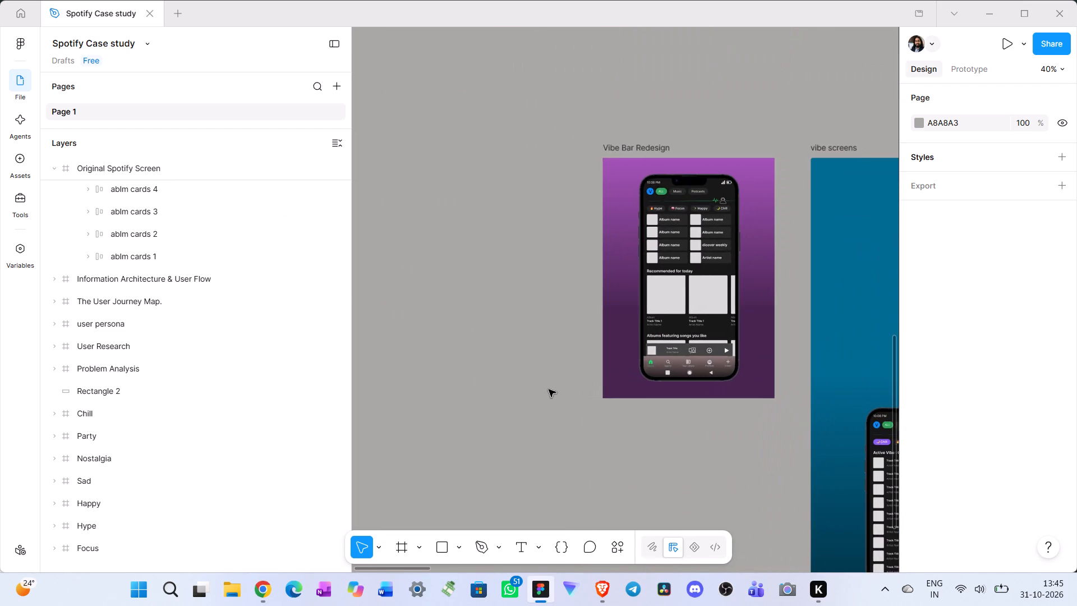
scroll(549, 389, "left", 2)
left_click(587, 287)
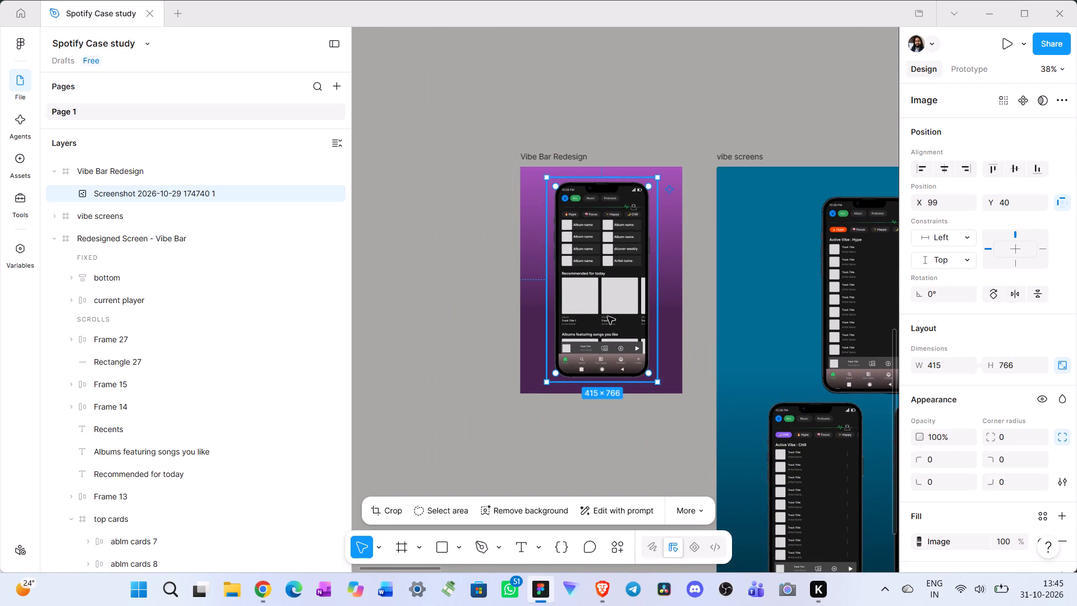
left_click(541, 440)
Present the Redesigned Screen - Vibe Bar frame as a prototype.
scroll(631, 434, "up", 9)
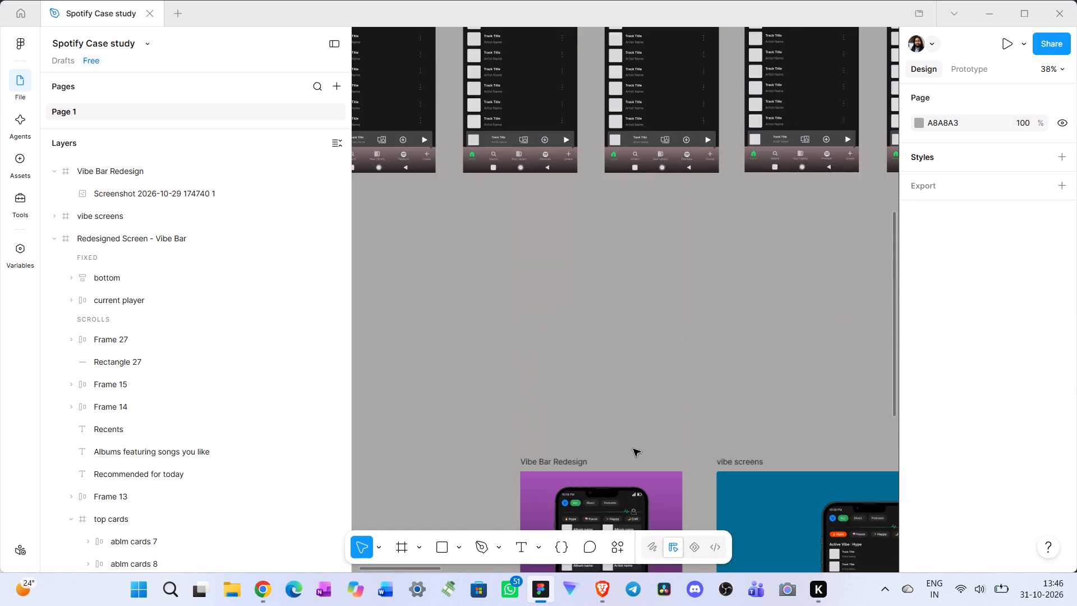
scroll(633, 449, "up", 12)
scroll(607, 425, "right", 1)
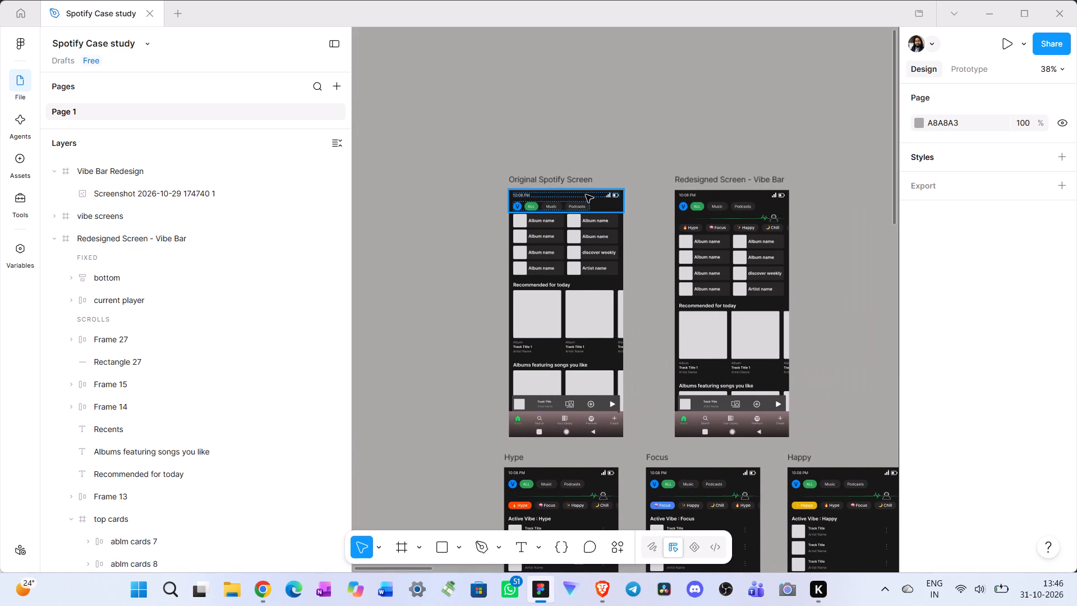
left_click(733, 178)
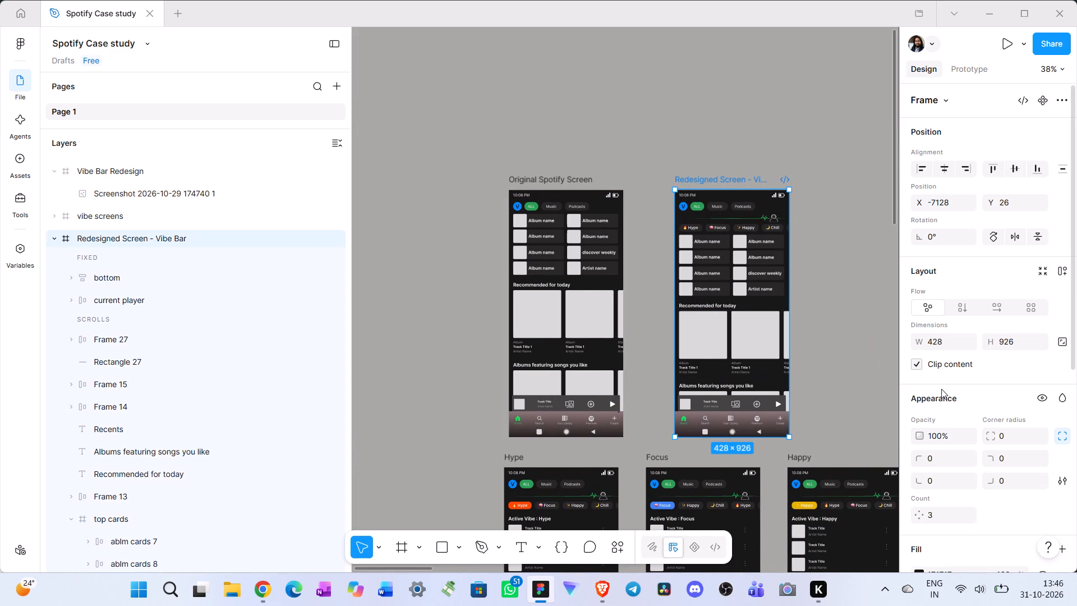
scroll(942, 389, "down", 7)
scroll(947, 444, "down", 1)
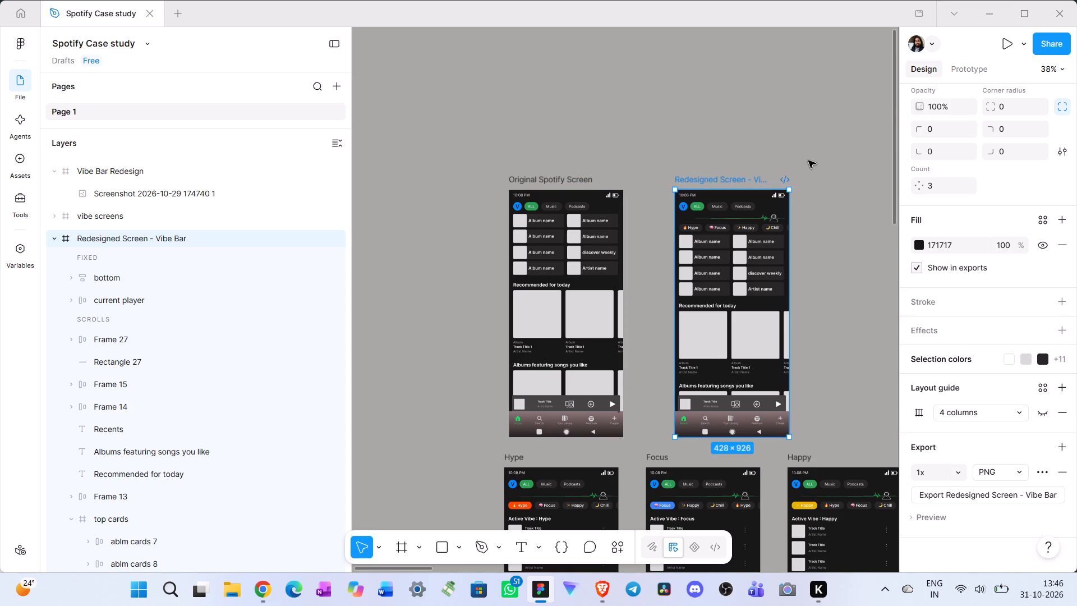
left_click(1004, 44)
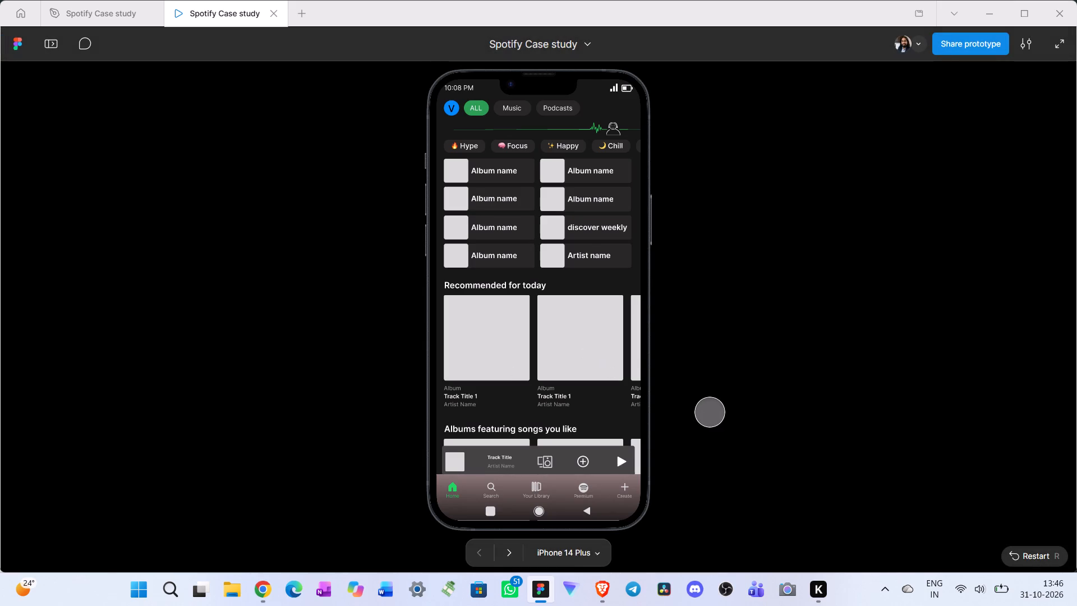
Capture a screenshot of the presented prototype, cropped closely around the whole phone mockup.
scroll(566, 381, "down", 4)
scroll(595, 431, "up", 11)
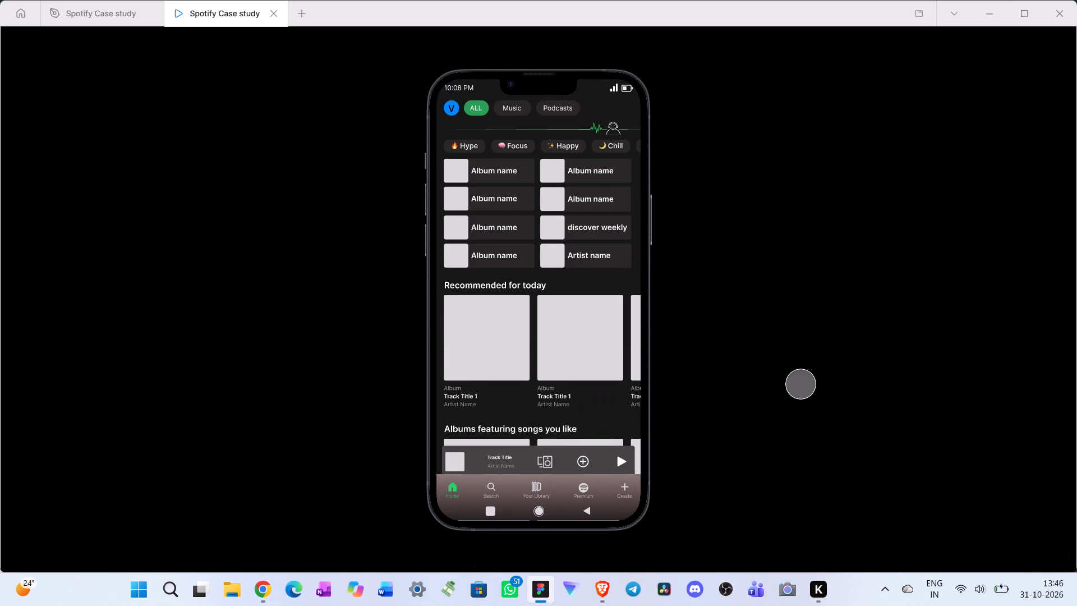
key("super+Print")
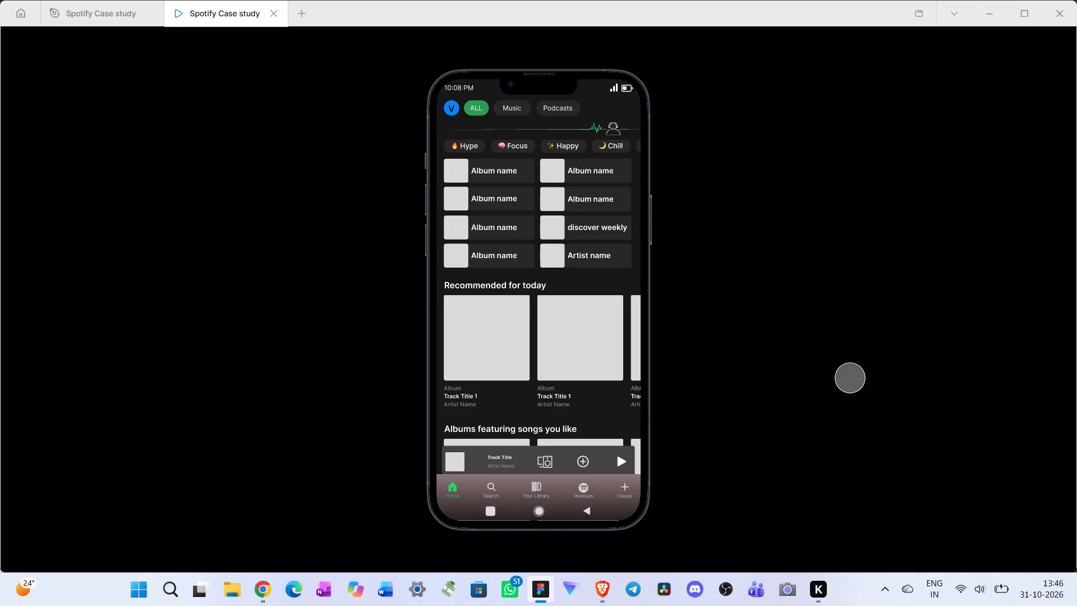
key("Print")
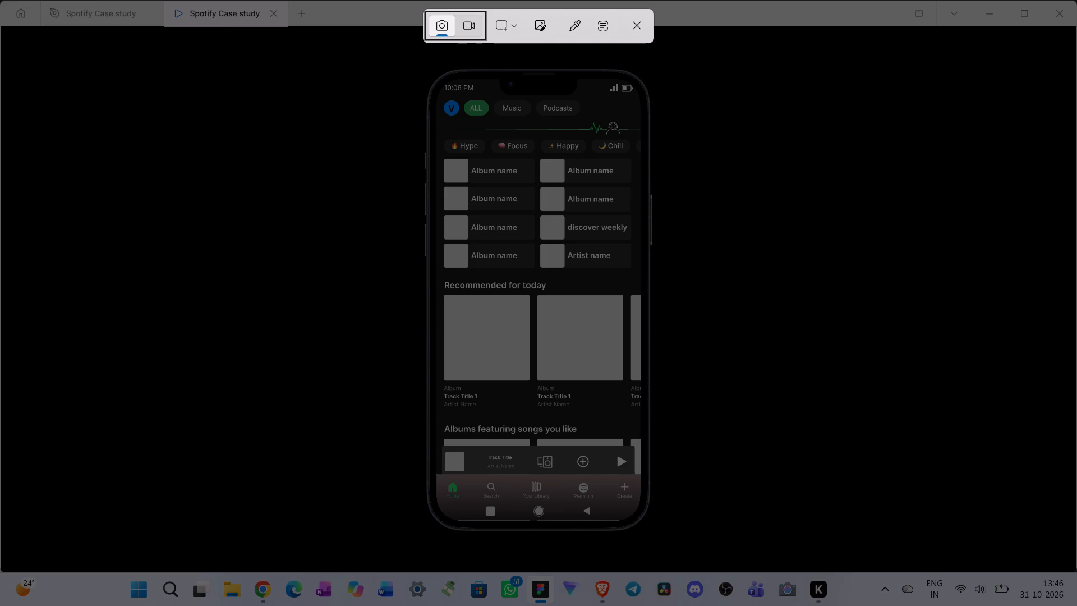
left_click_drag(413, 61, 660, 542)
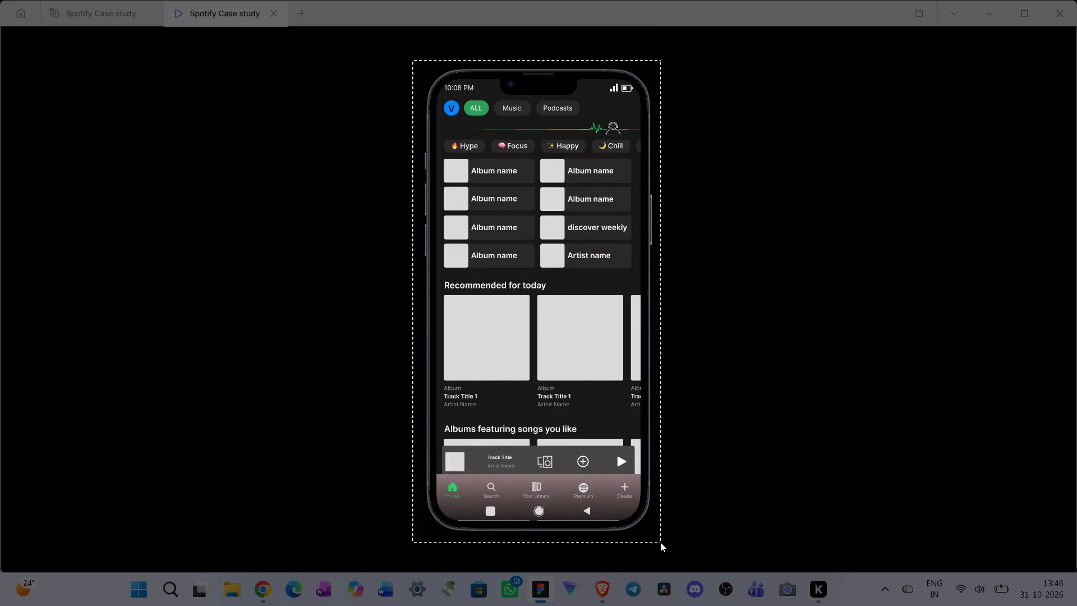
left_click_drag(660, 542, 664, 542)
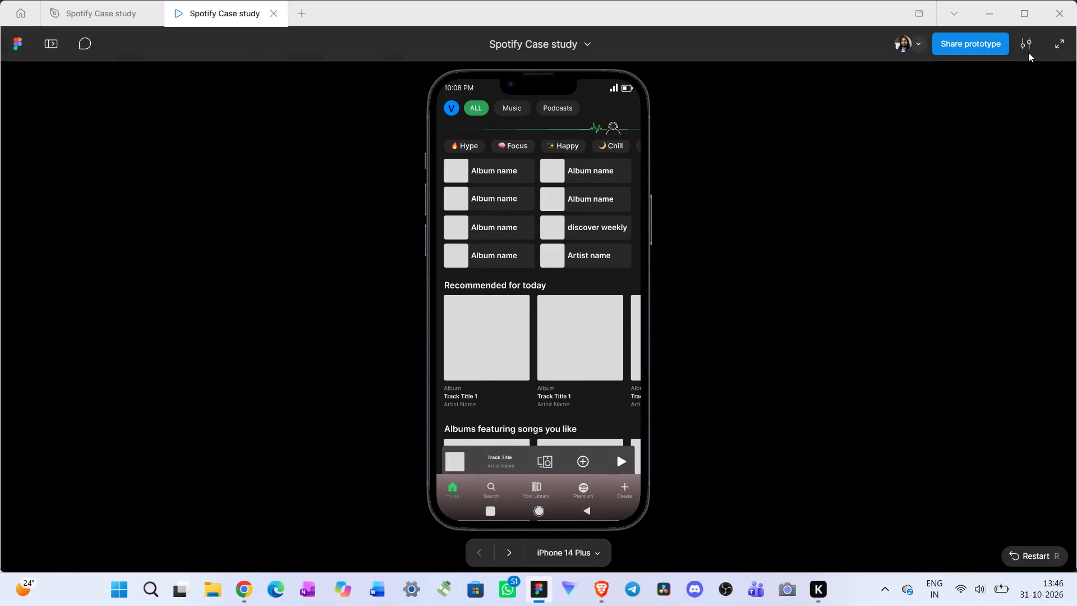
Switch to the Behance project editor in Chrome and examine the phone mockup in the purple cover image.
left_click(983, 9)
scroll(487, 444, "down", 3)
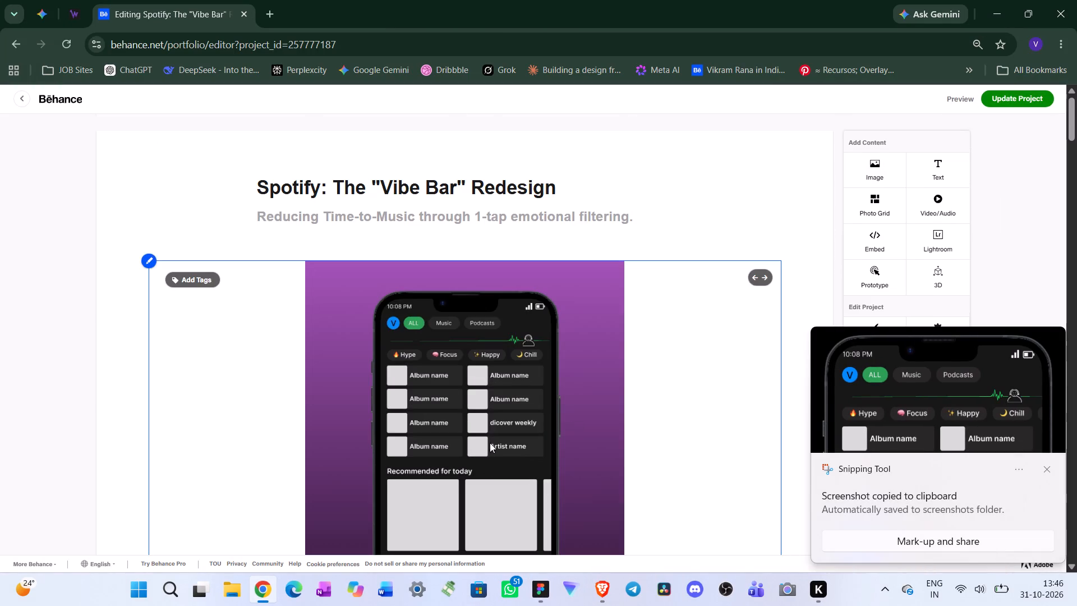
scroll(490, 443, "down", 2)
scroll(542, 361, "up", 3)
left_click(510, 343)
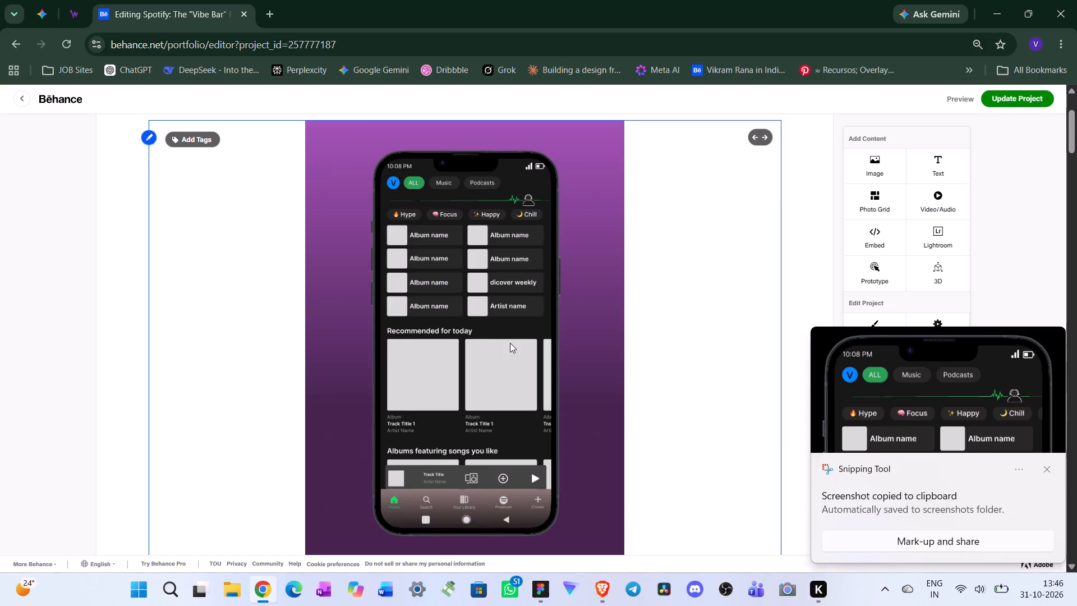
double_click(510, 343)
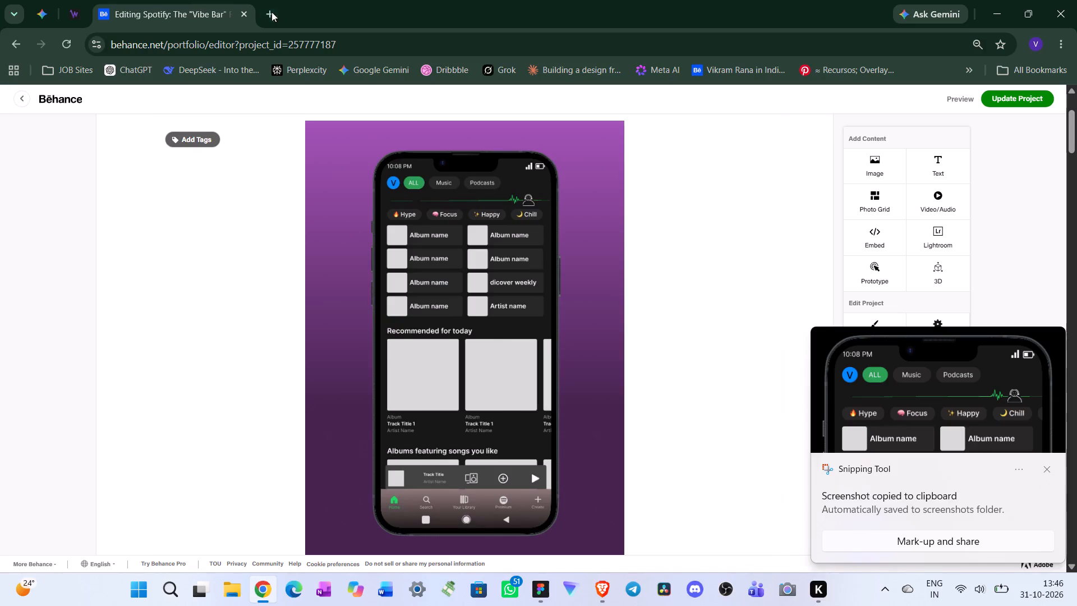
Search Google for "remove bg" in a new browser tab.
left_click(271, 12)
left_click_drag(411, 288, 423, 268)
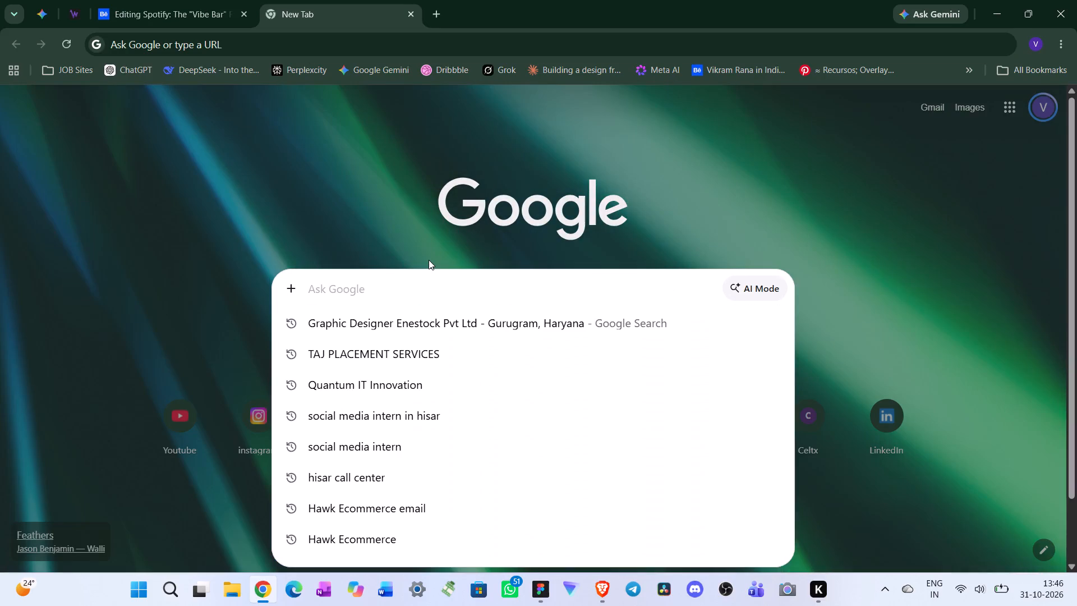
type("har")
key("BackSpace")
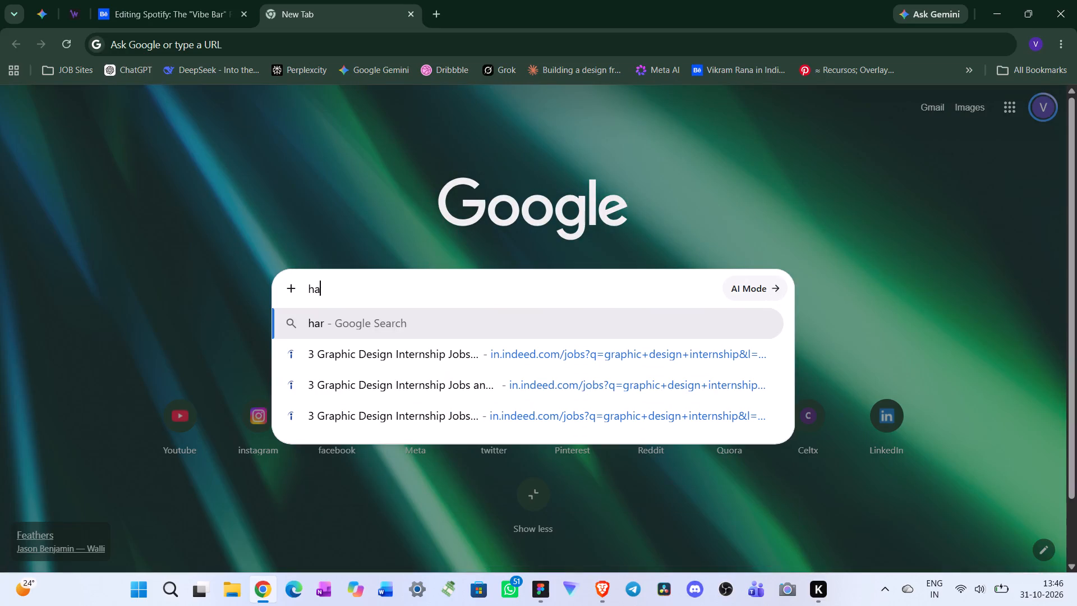
key("BackSpace")
key("BackSpace")
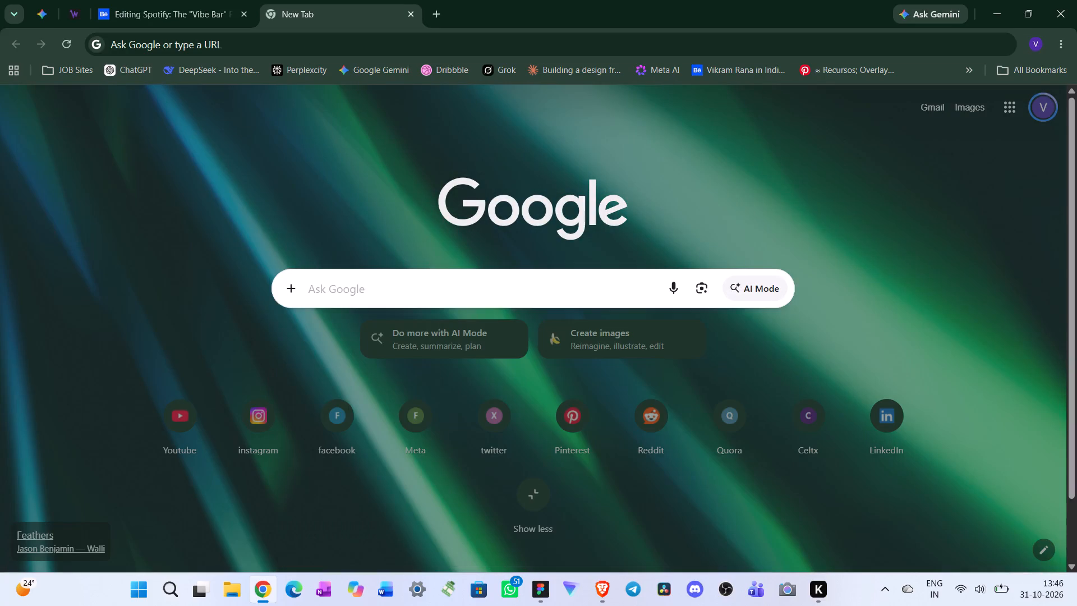
type("remver")
key("BackSpace")
key("BackSpace")
key("BackSpace")
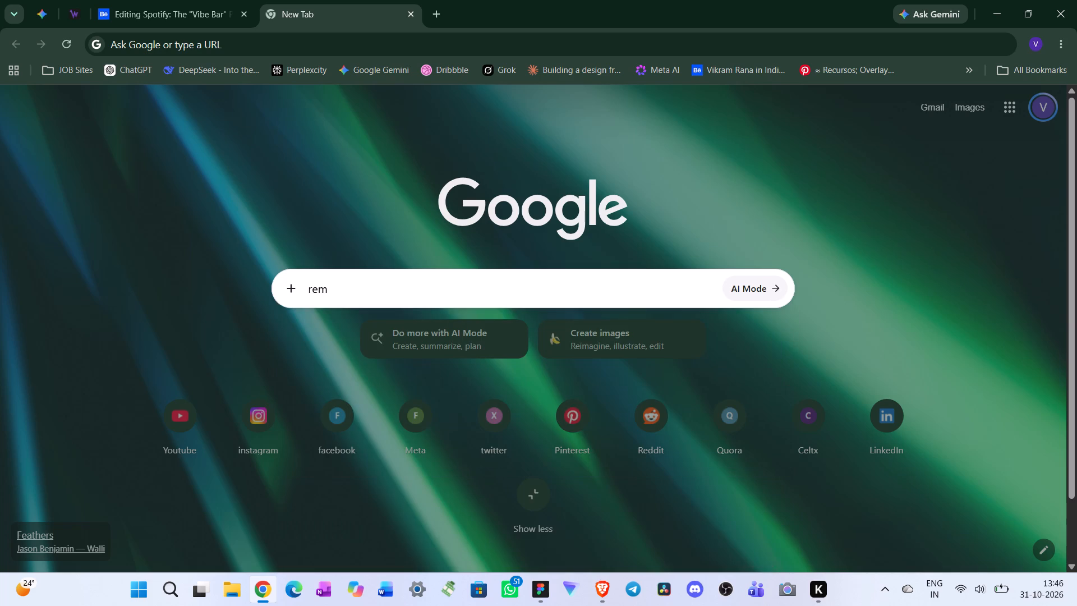
type("ove")
key("space")
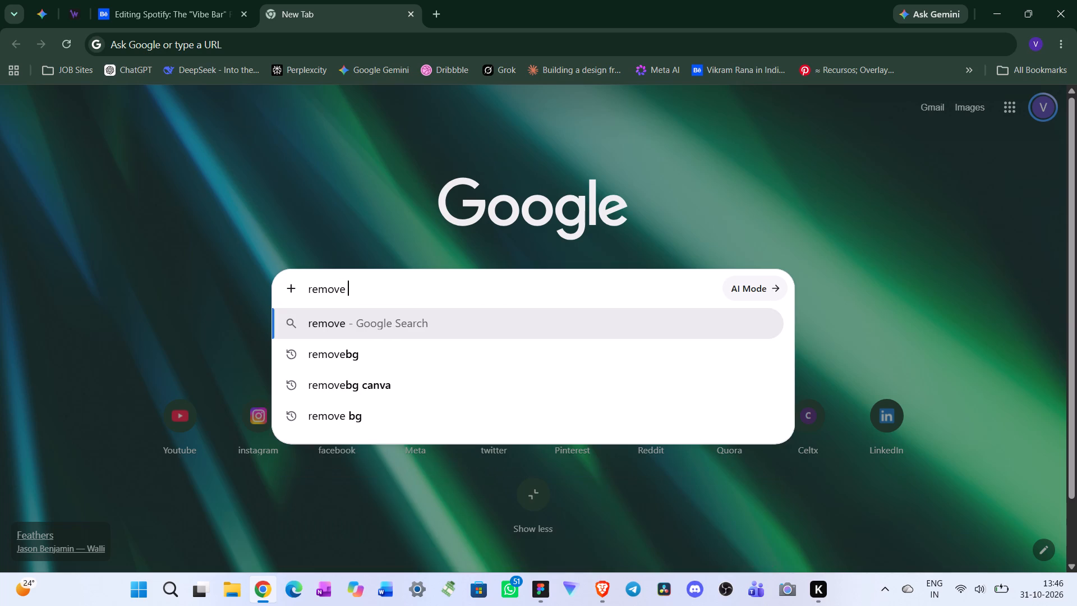
type("bg")
key("space")
key("Return")
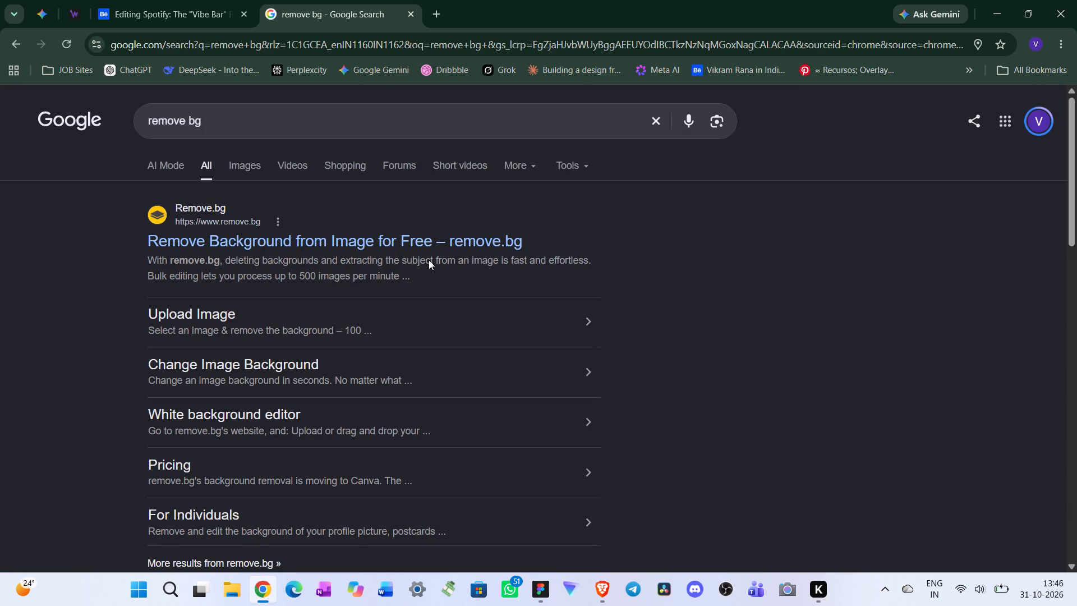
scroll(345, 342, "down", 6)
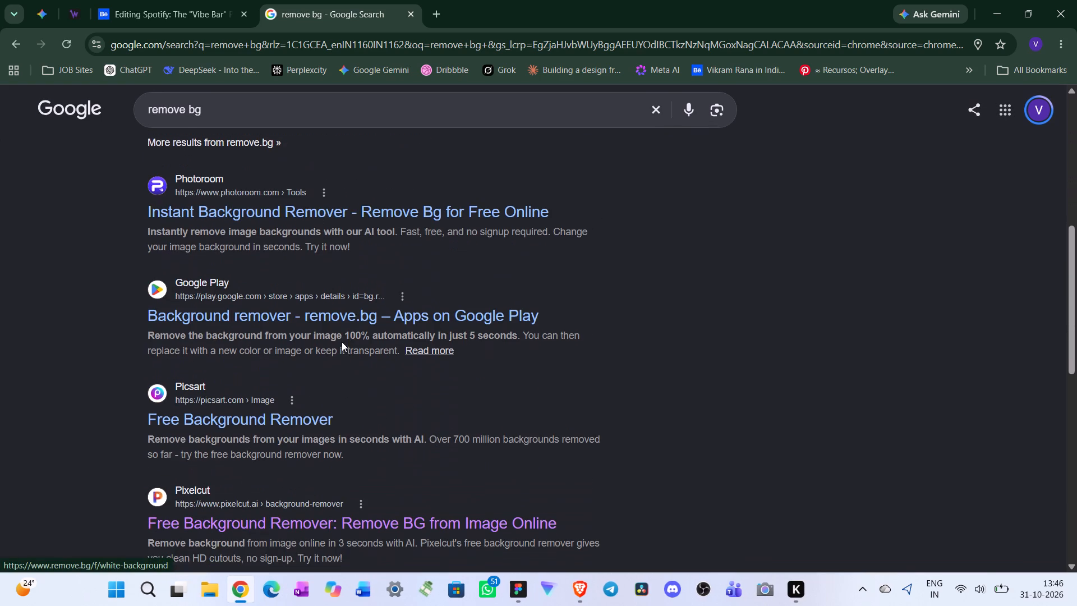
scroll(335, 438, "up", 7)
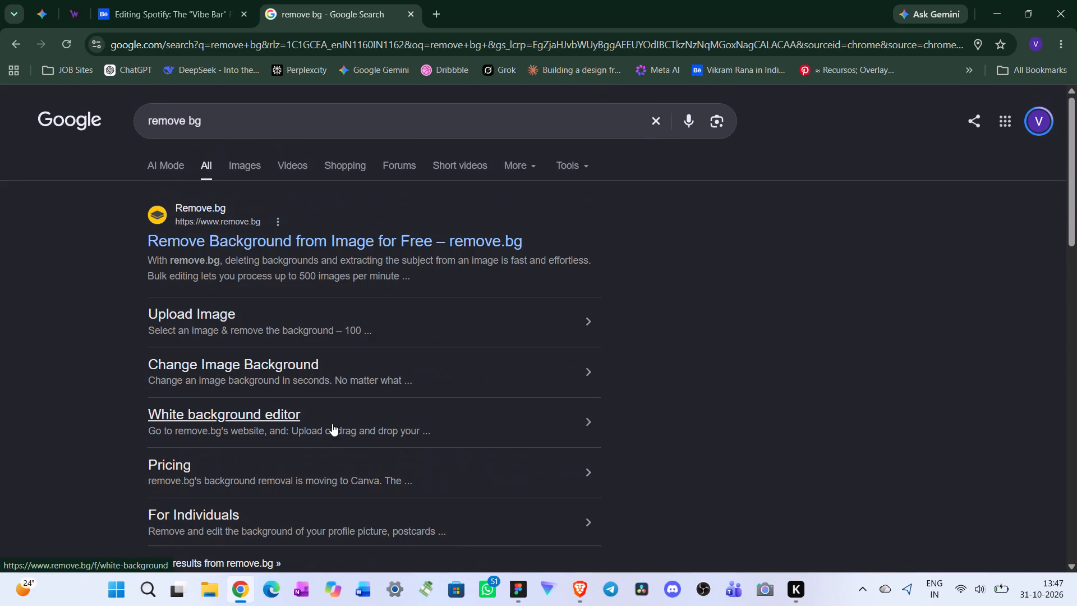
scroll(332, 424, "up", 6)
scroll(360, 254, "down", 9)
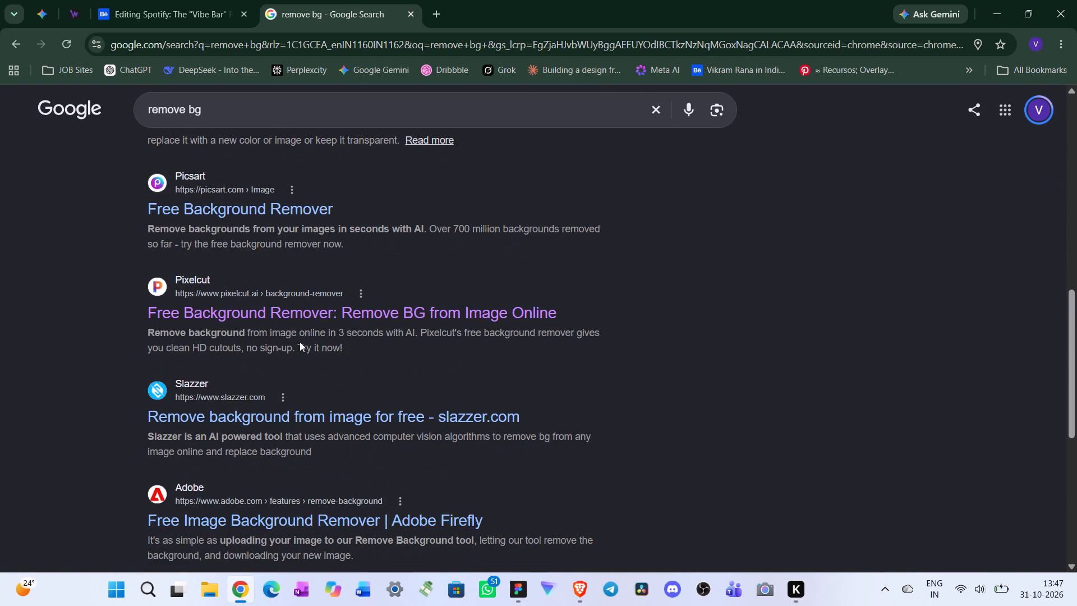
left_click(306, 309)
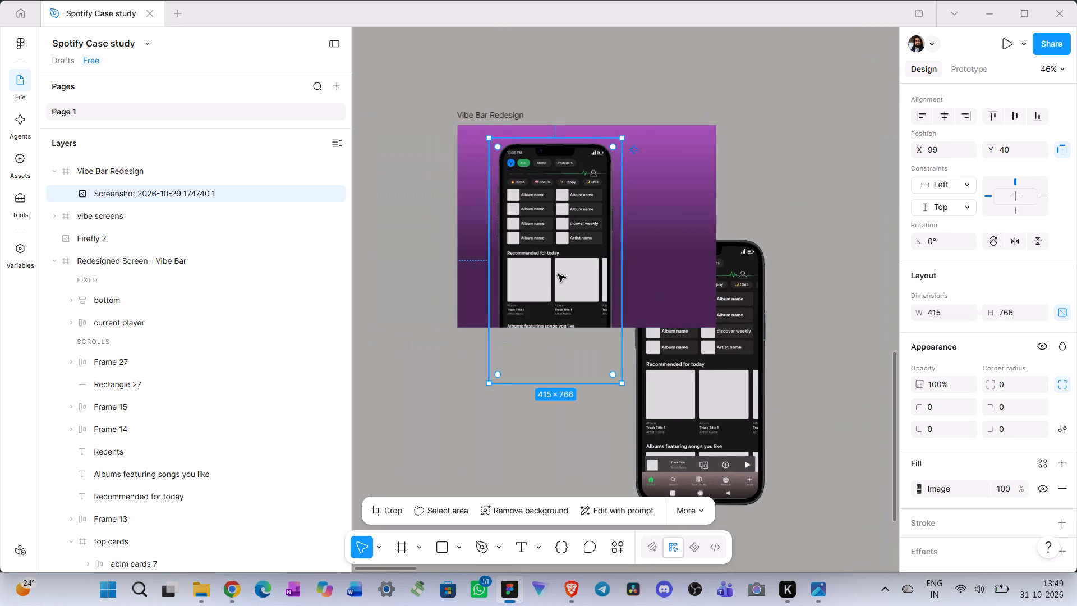
key("Delete")
Move the Firefly phone image into the Vibe Bar Redesign frame, near its middle at about X 163, Y 15.
left_click(758, 452)
left_click_drag(717, 426, 706, 275)
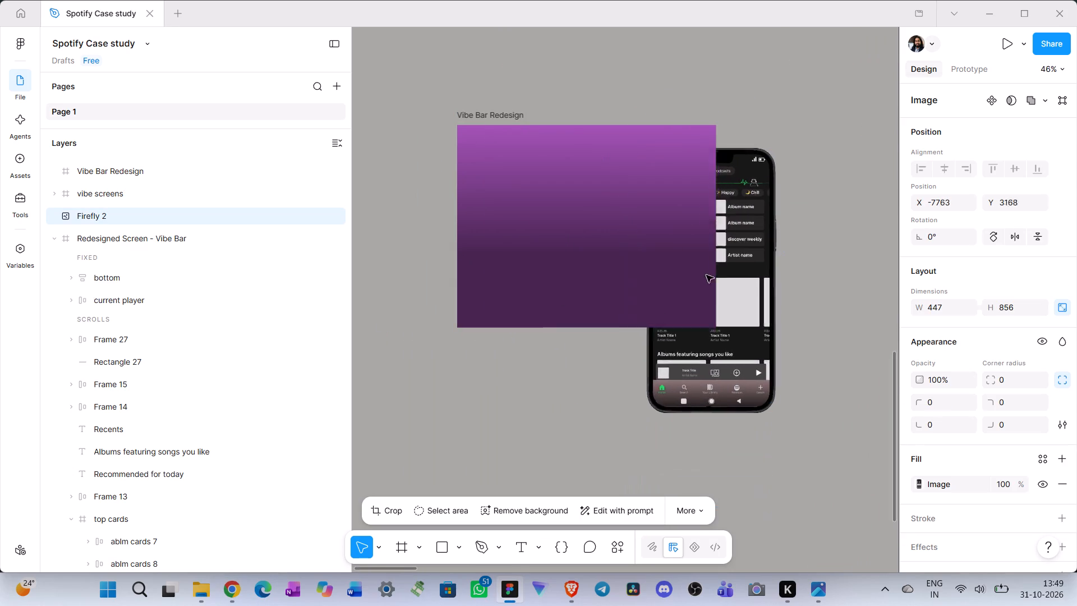
left_click_drag(706, 275, 605, 260)
right_click(605, 260)
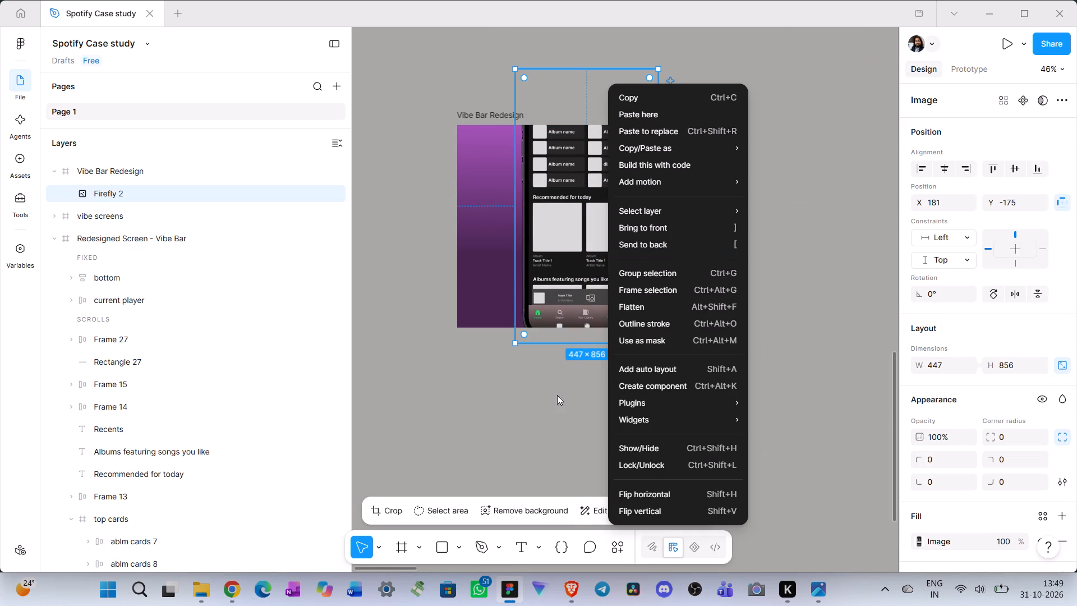
left_click(557, 395)
left_click_drag(565, 191, 573, 229)
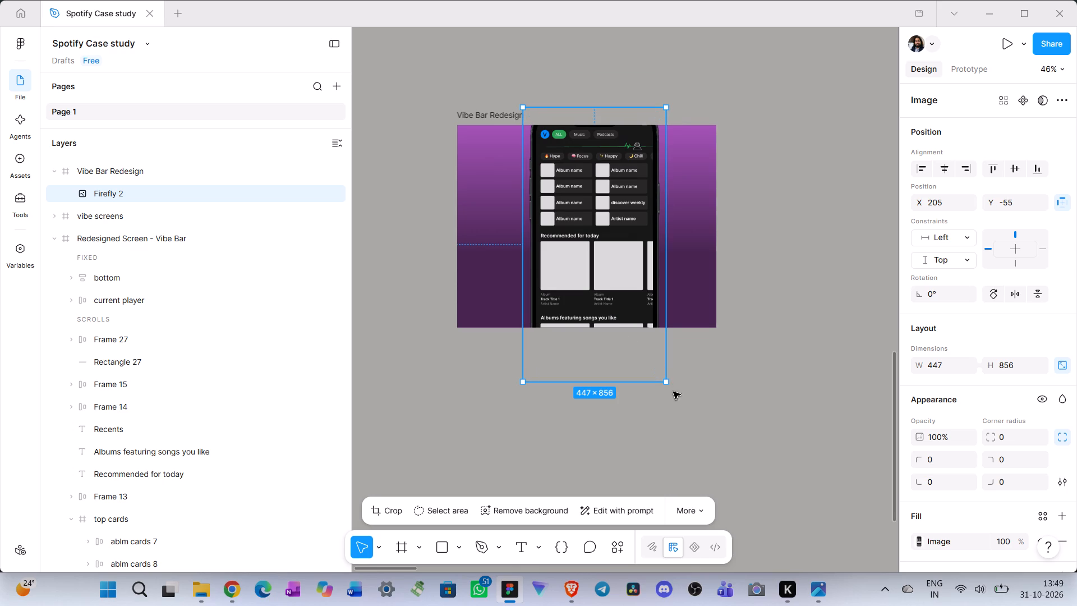
left_click_drag(609, 260, 596, 282)
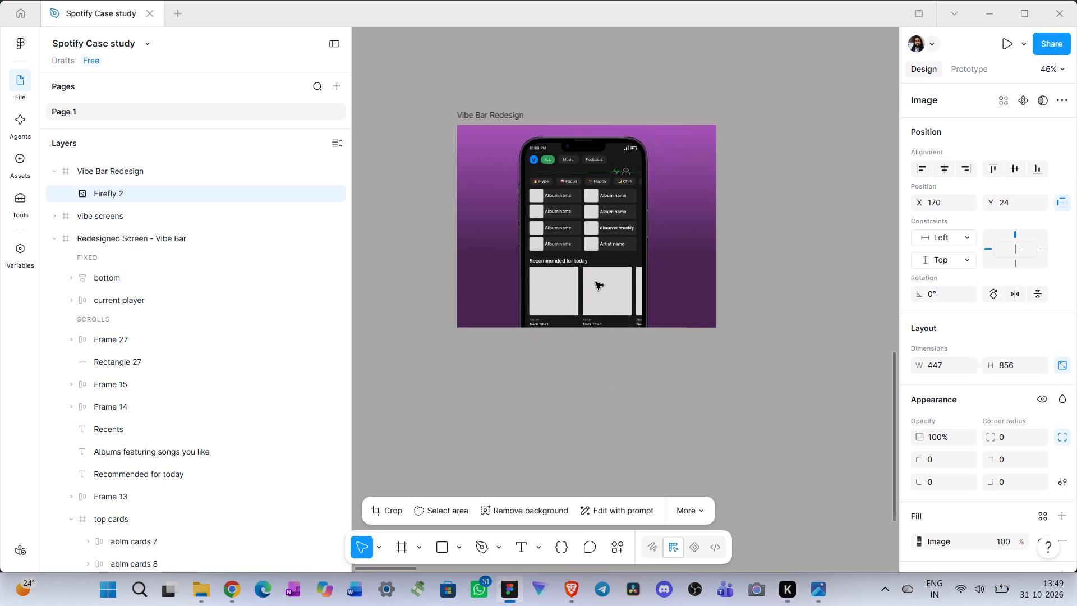
left_click_drag(596, 282, 595, 282)
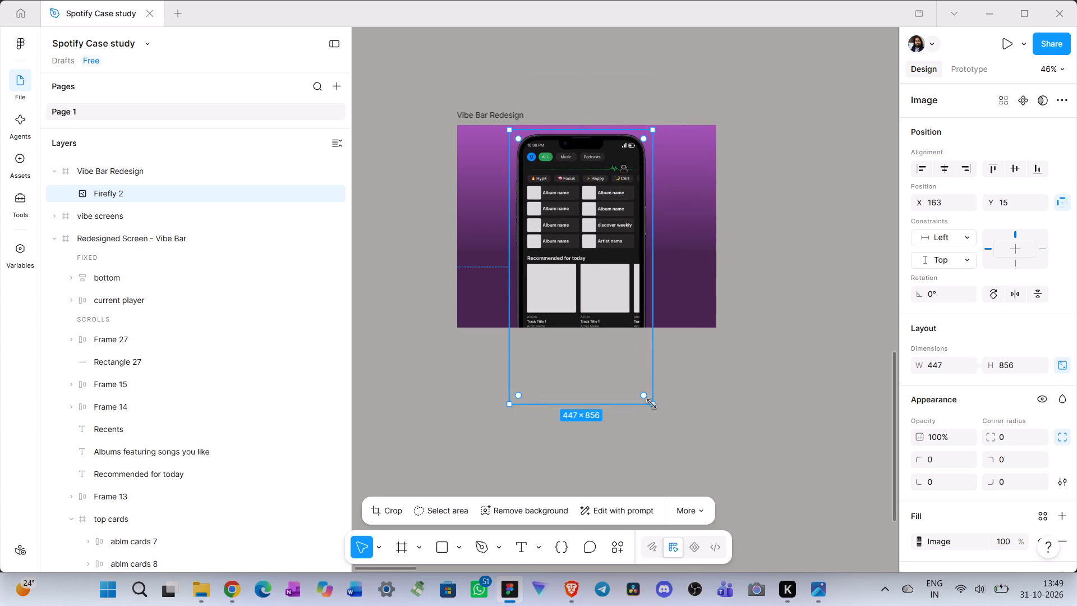
Scale the phone image proportionally to about 585 × 1121 so its lower part extends past the Vibe Bar Redesign frame.
left_click_drag(651, 404, 773, 564)
left_click_drag(693, 259, 652, 259)
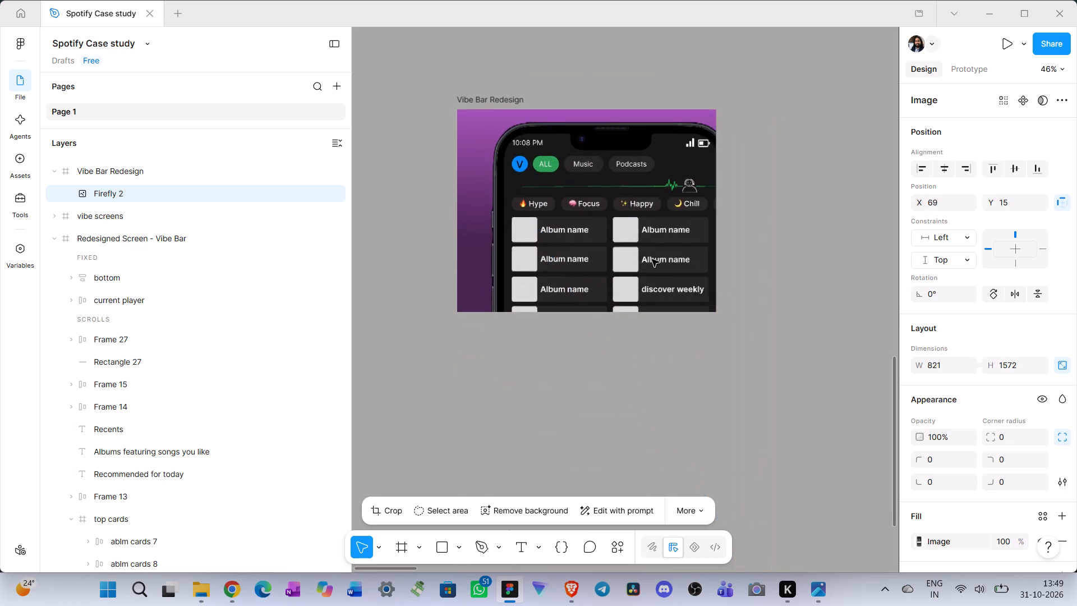
left_click_drag(652, 259, 644, 256)
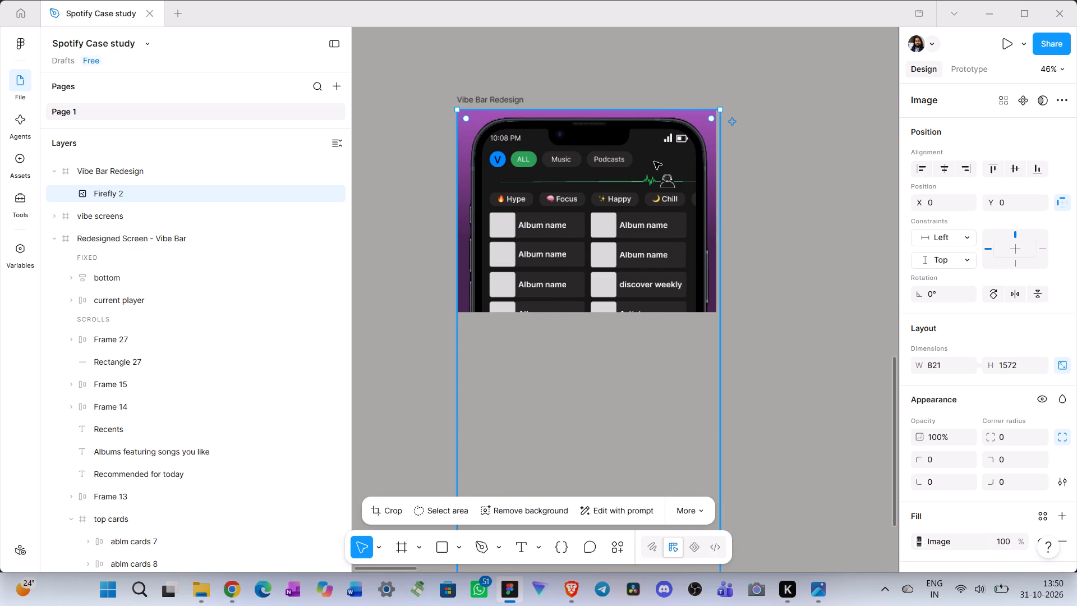
left_click_drag(720, 110, 629, 240)
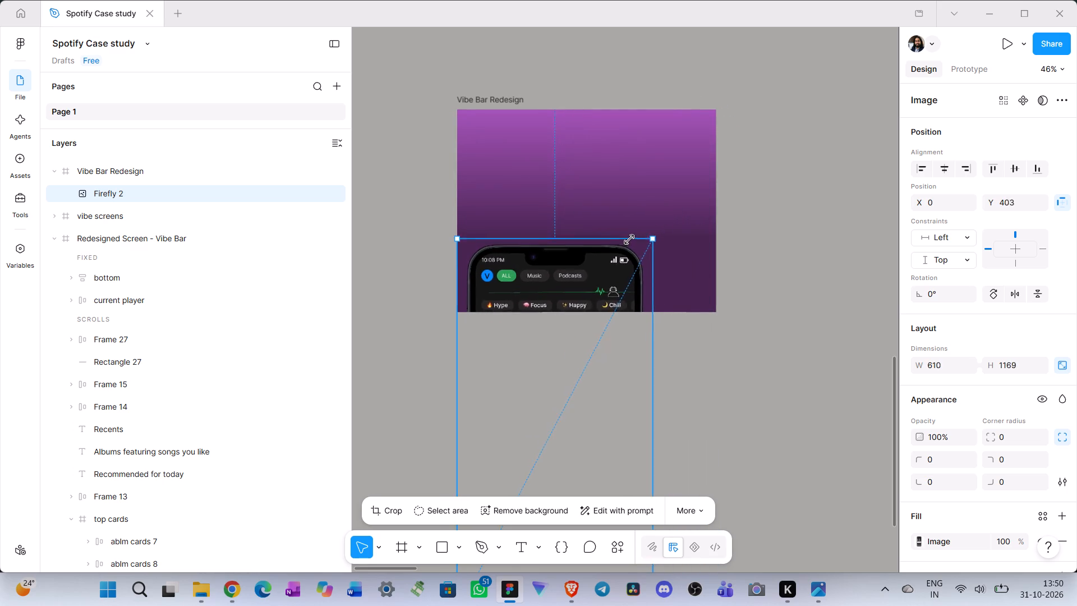
left_click_drag(629, 240, 627, 254)
Enlarge the phone image slightly to about 596 × 1142 and center it horizontally in the frame, at about Y 61.
left_click_drag(582, 298, 620, 236)
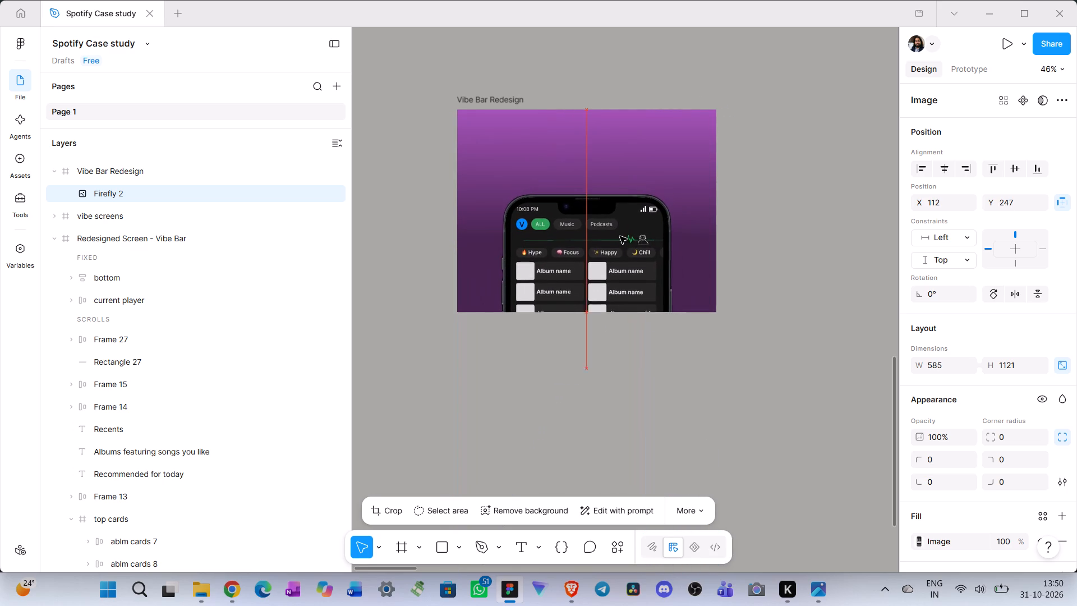
left_click_drag(620, 236, 619, 183)
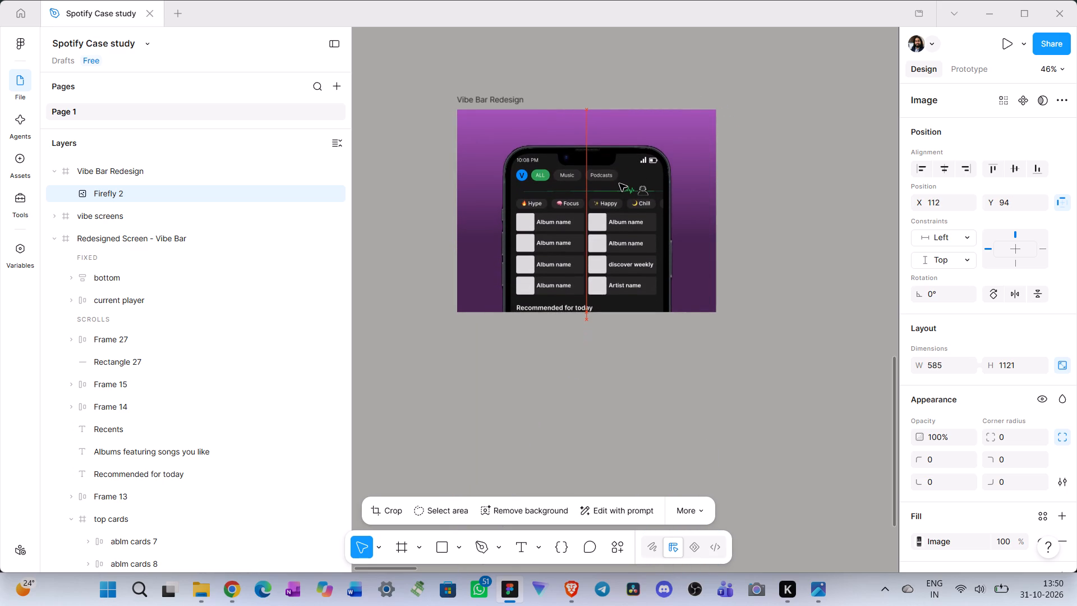
left_click_drag(619, 183, 620, 157)
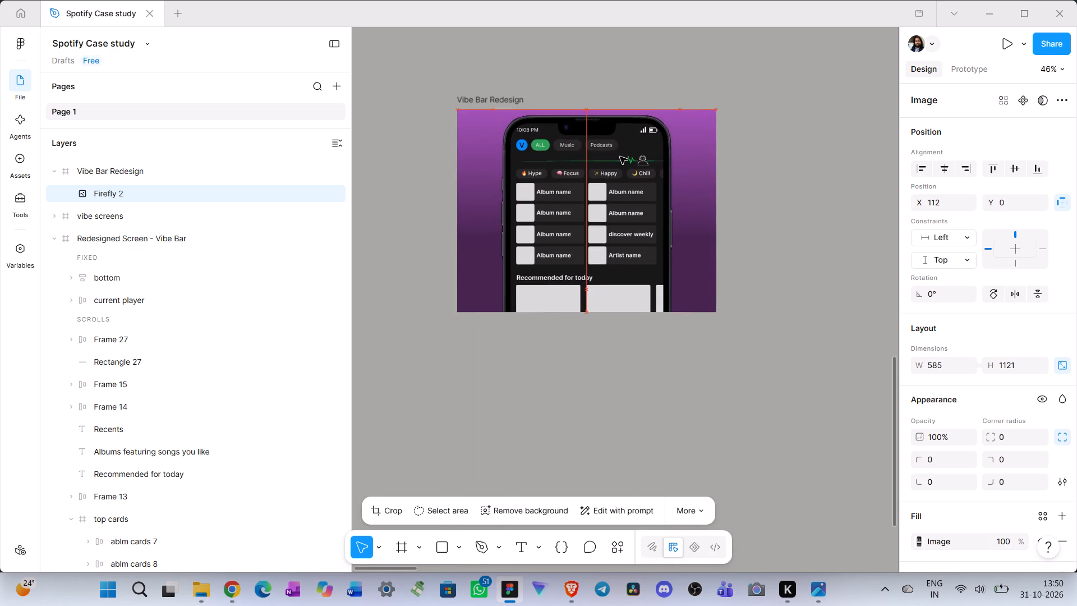
left_click_drag(620, 157, 620, 178)
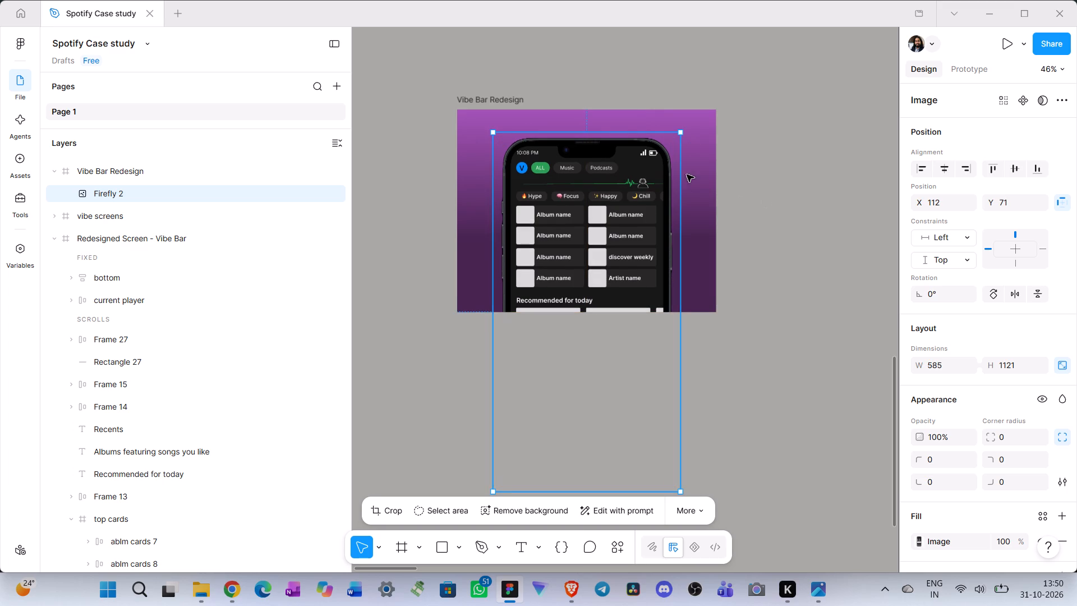
left_click(682, 134)
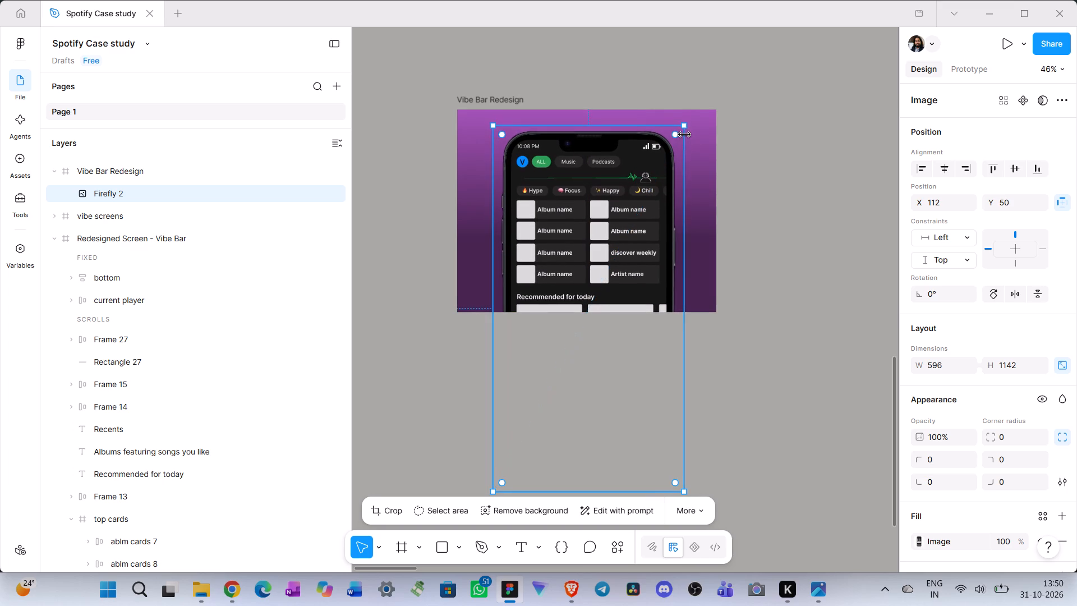
left_click_drag(640, 203, 641, 205)
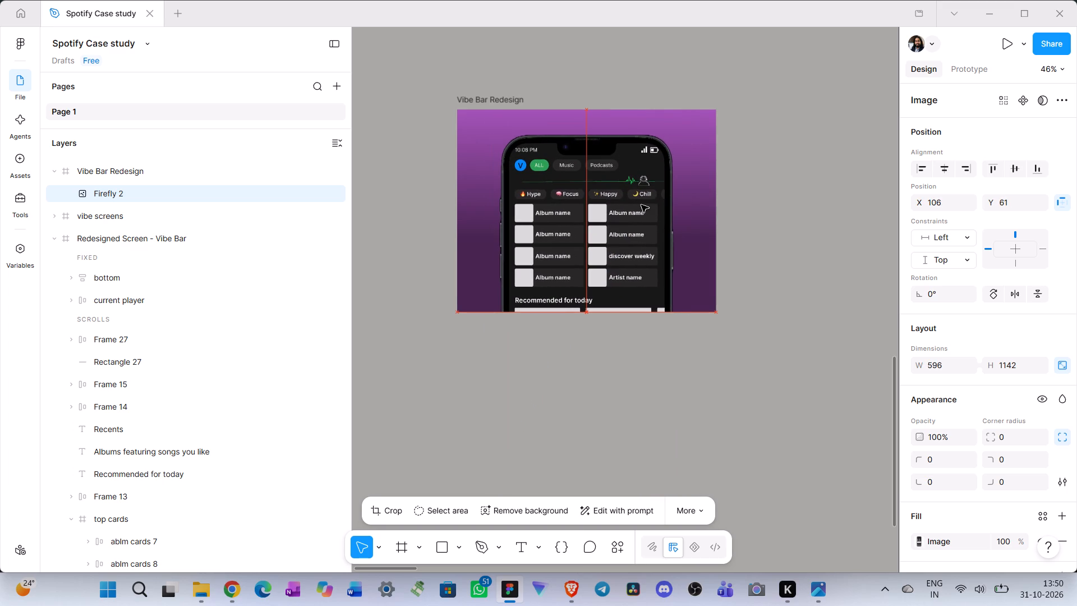
left_click_drag(641, 205, 633, 203)
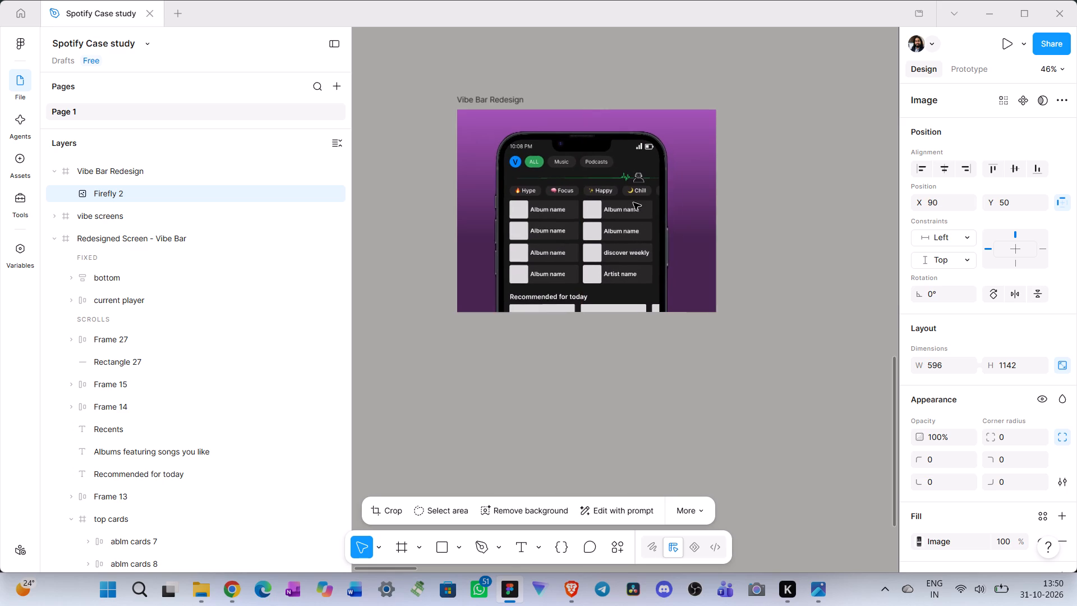
left_click_drag(633, 203, 641, 209)
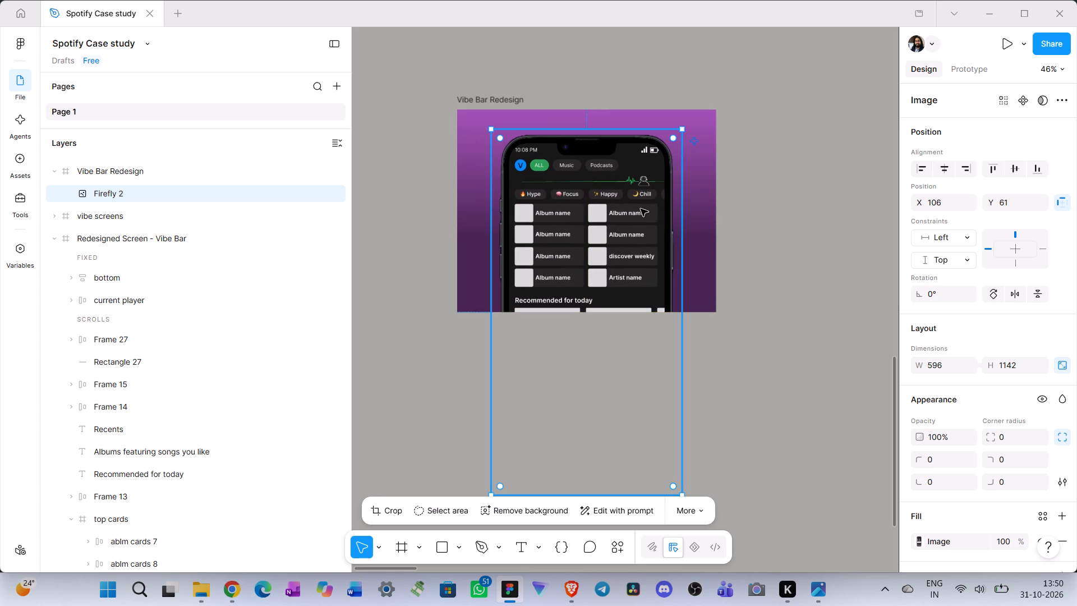
left_click(942, 172)
left_click(794, 245)
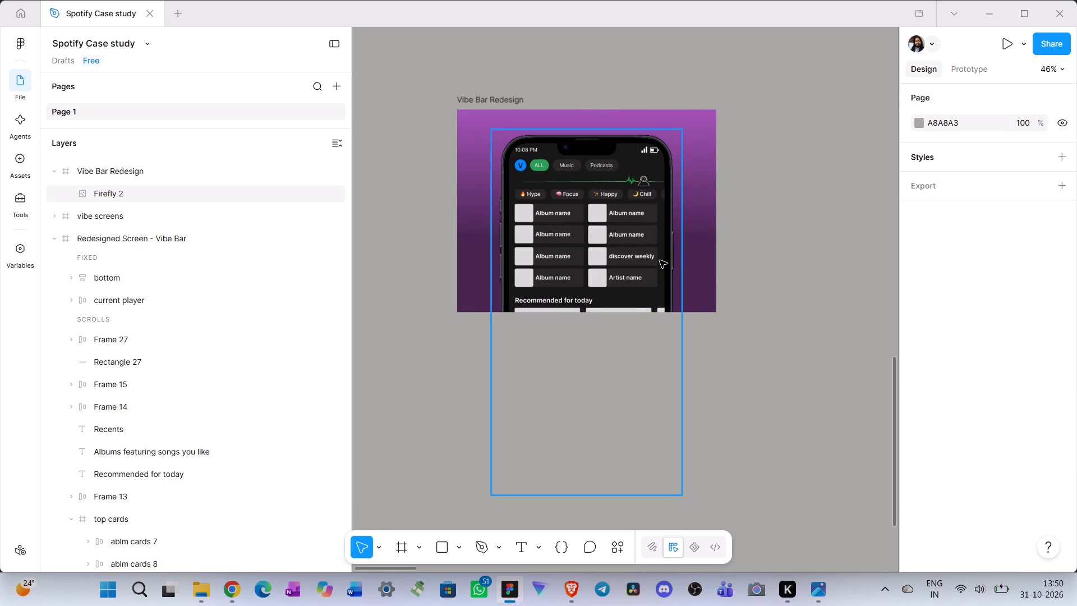
Duplicate the whole Vibe Bar Redesign frame with its phone image.
left_click(484, 97)
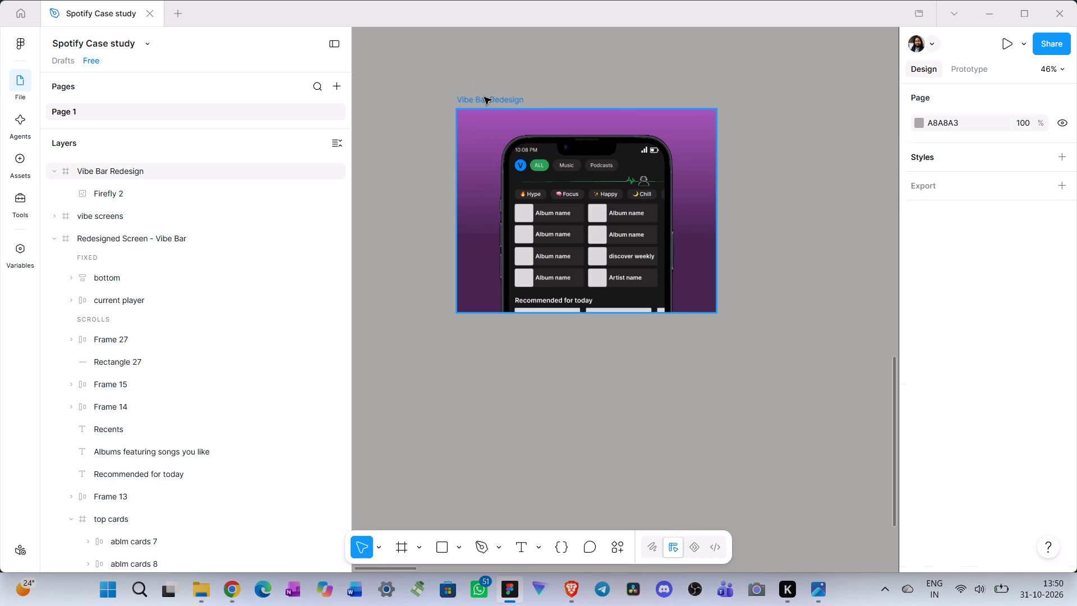
left_click(590, 185, "shift")
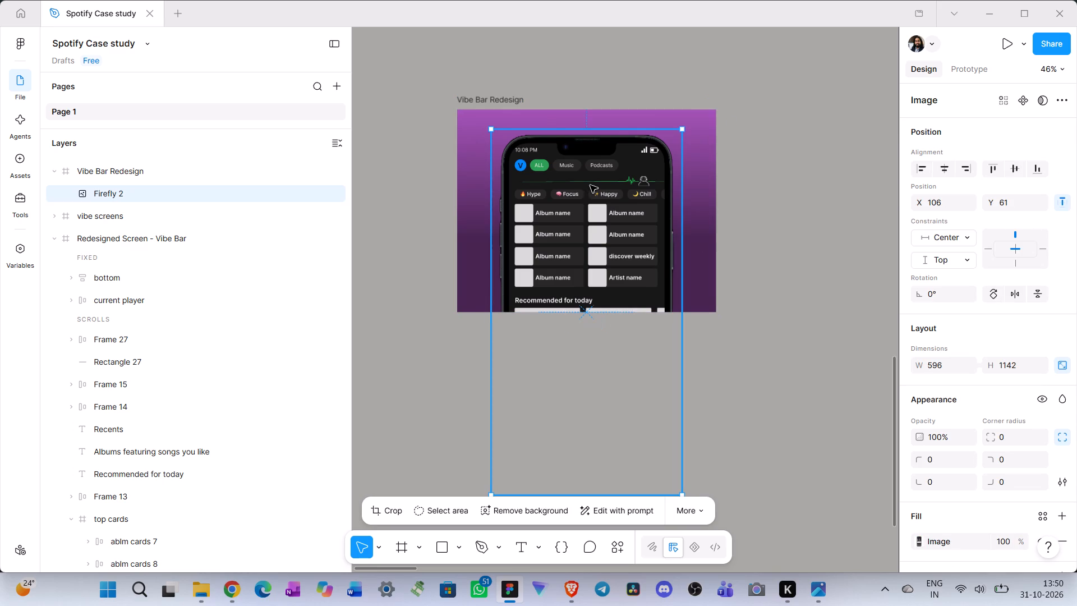
left_click(501, 95)
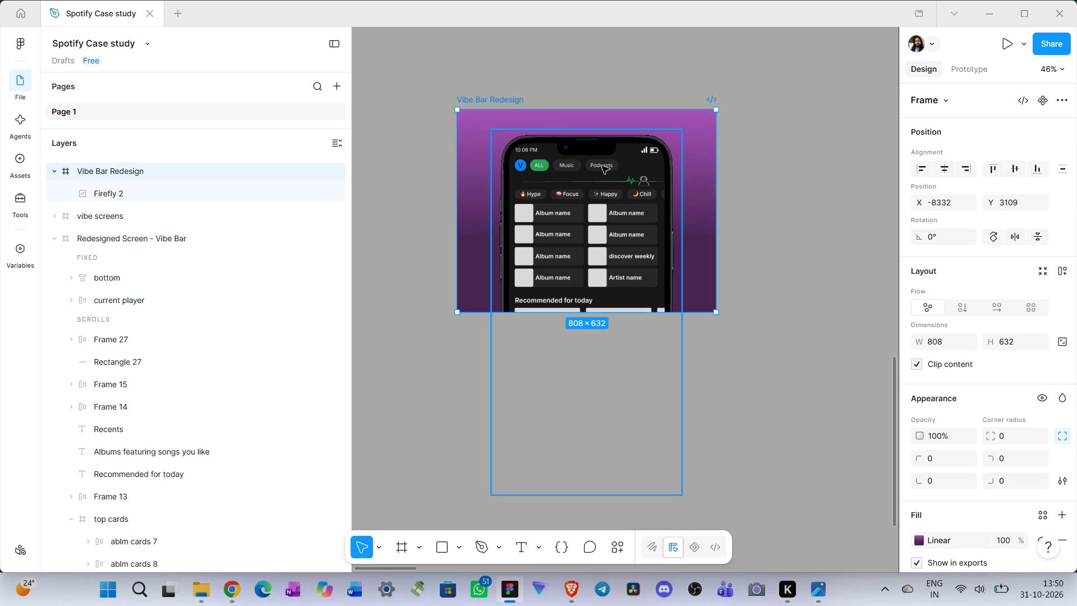
key("ctrl+d")
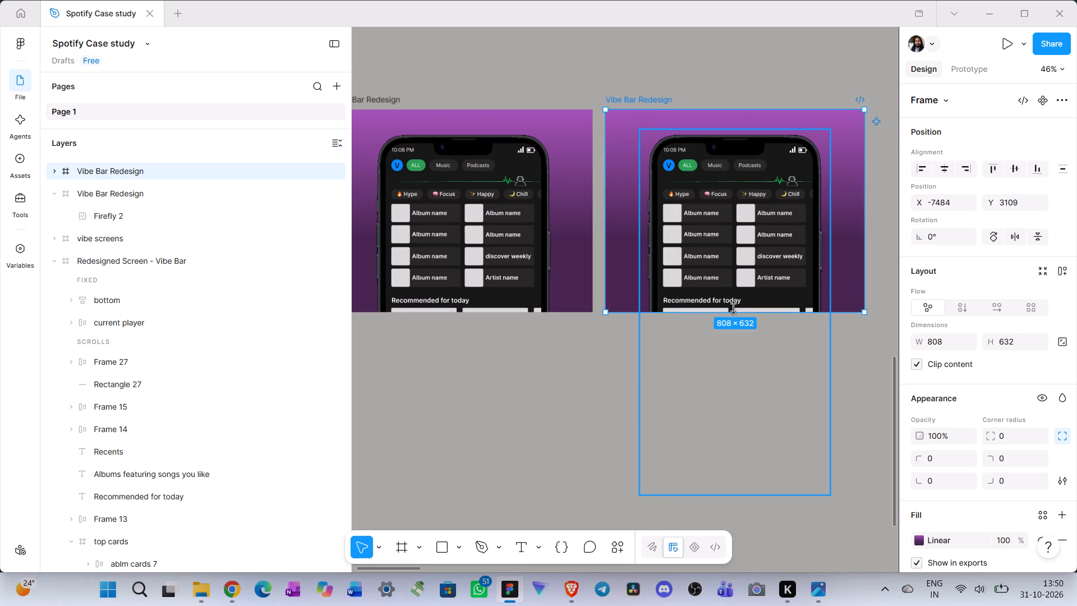
left_click(786, 254)
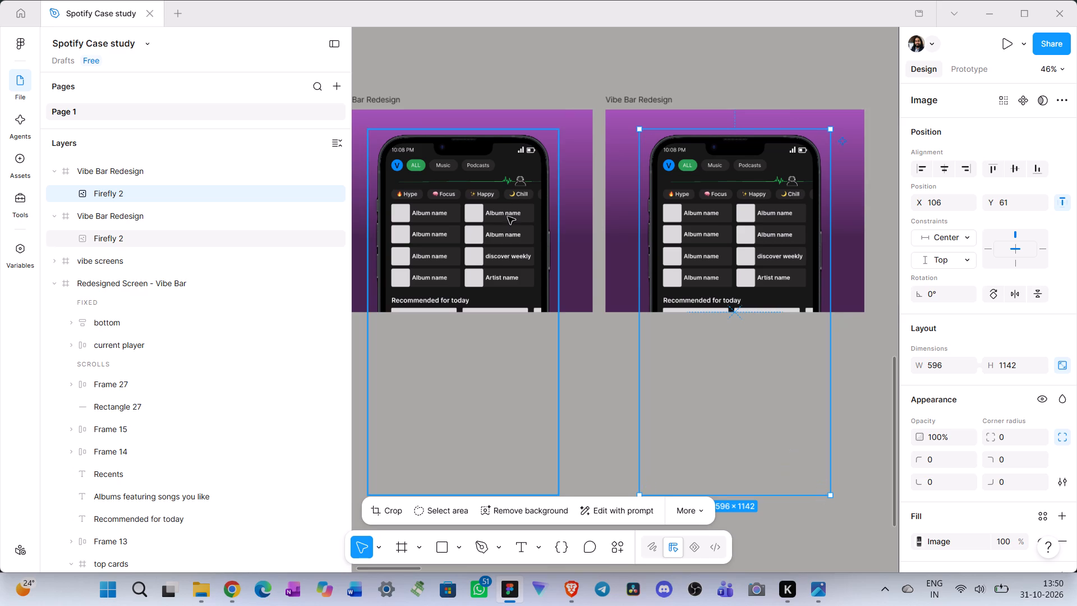
Rename the original Vibe Bar Redesign frame as Cover Vibe Bar Redesign.
scroll(503, 214, "right", 2)
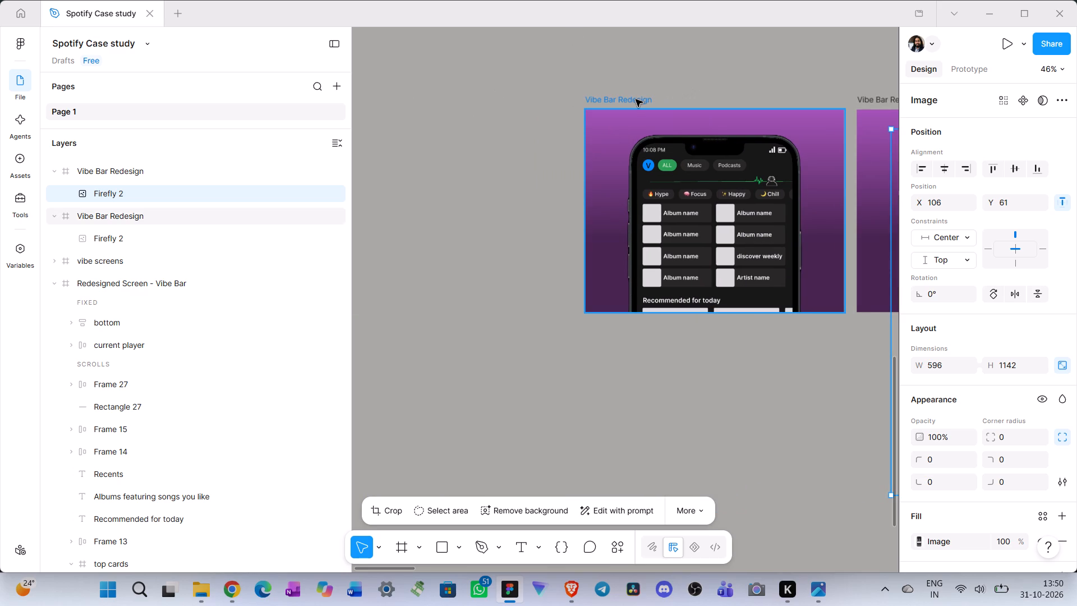
double_click(636, 99)
left_click(649, 99)
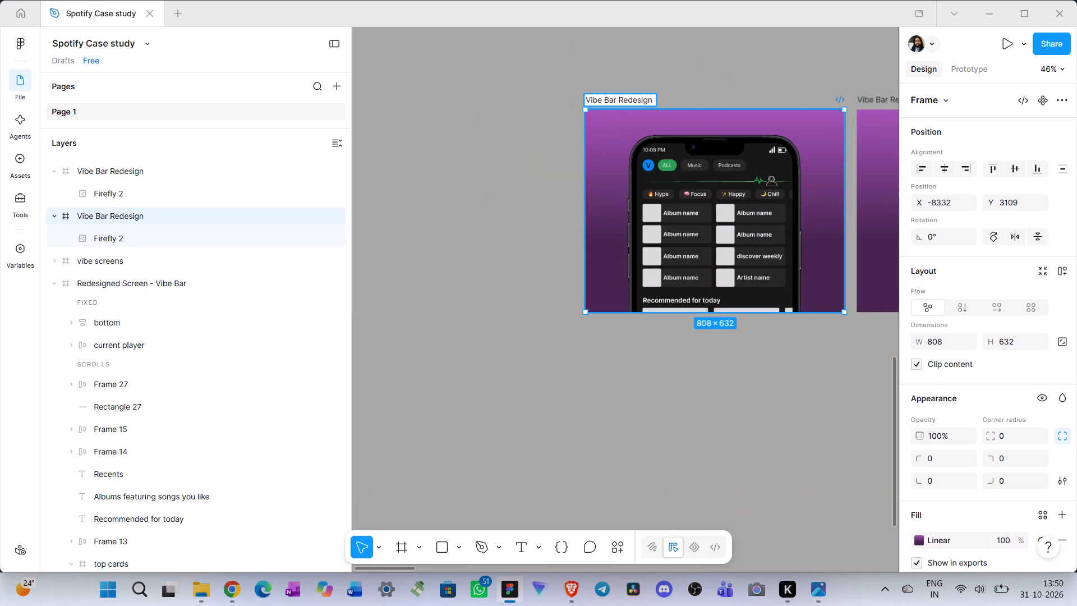
left_click(586, 99)
type("Cover")
key("space")
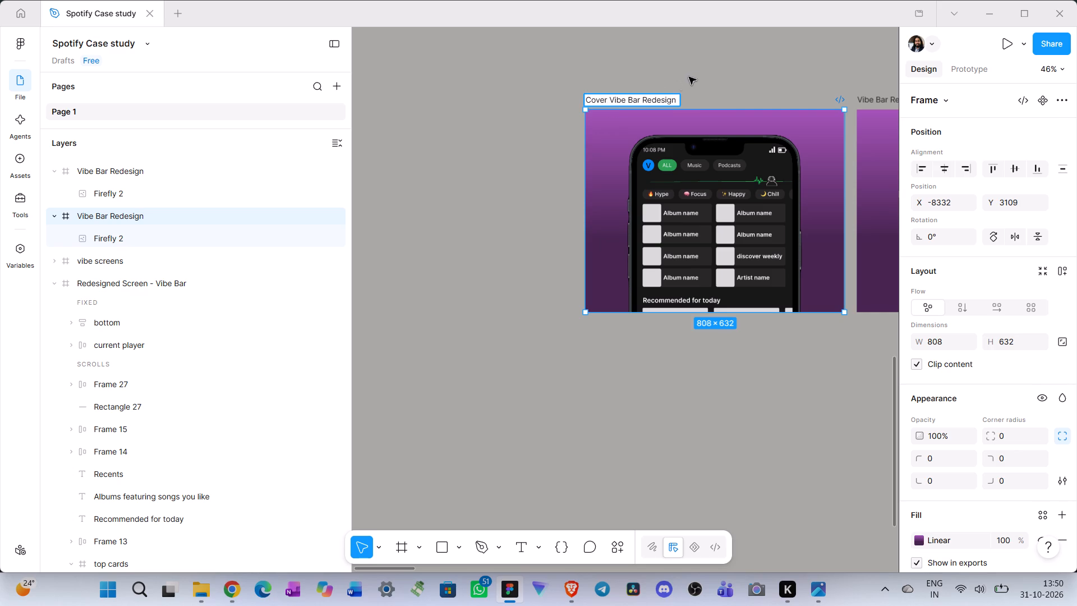
left_click(694, 75)
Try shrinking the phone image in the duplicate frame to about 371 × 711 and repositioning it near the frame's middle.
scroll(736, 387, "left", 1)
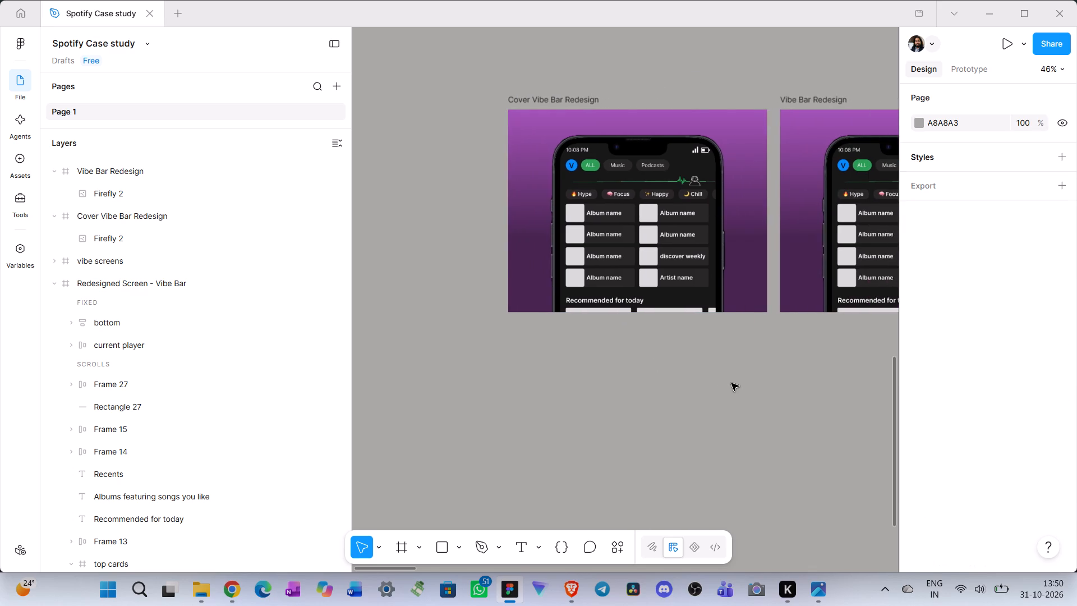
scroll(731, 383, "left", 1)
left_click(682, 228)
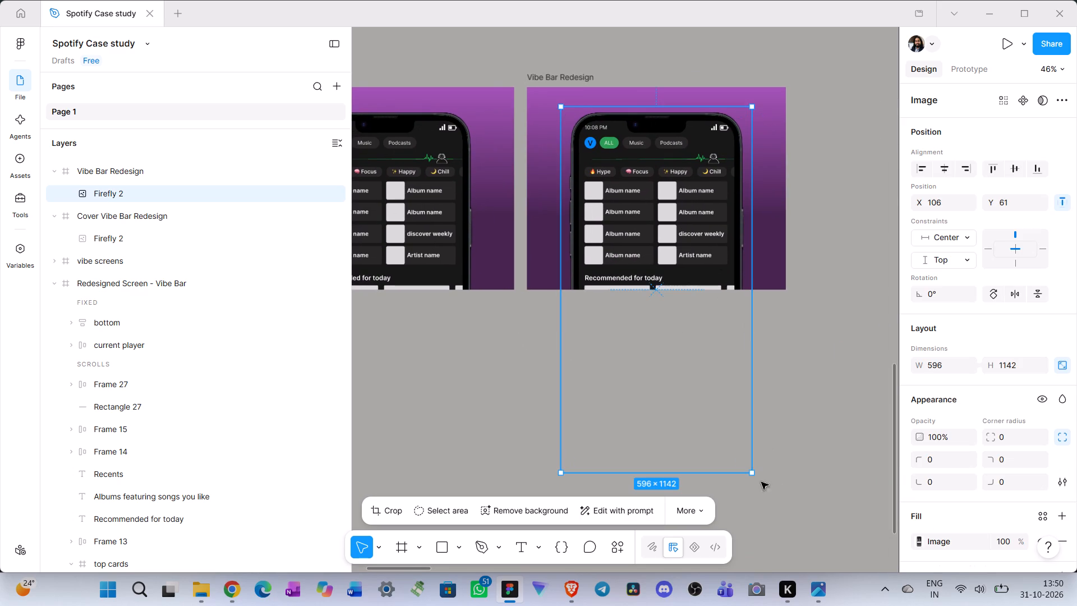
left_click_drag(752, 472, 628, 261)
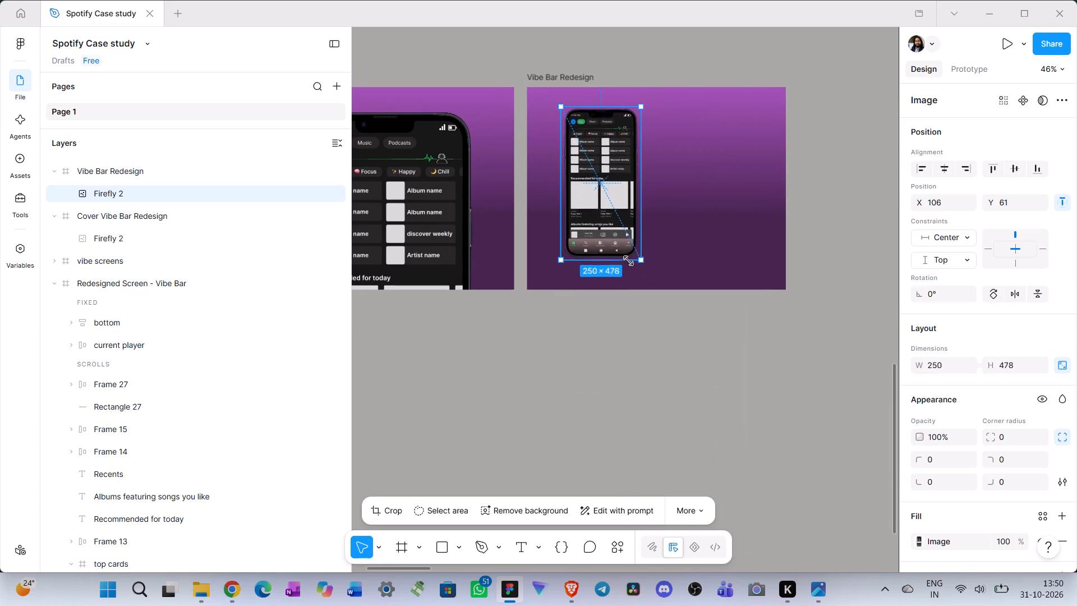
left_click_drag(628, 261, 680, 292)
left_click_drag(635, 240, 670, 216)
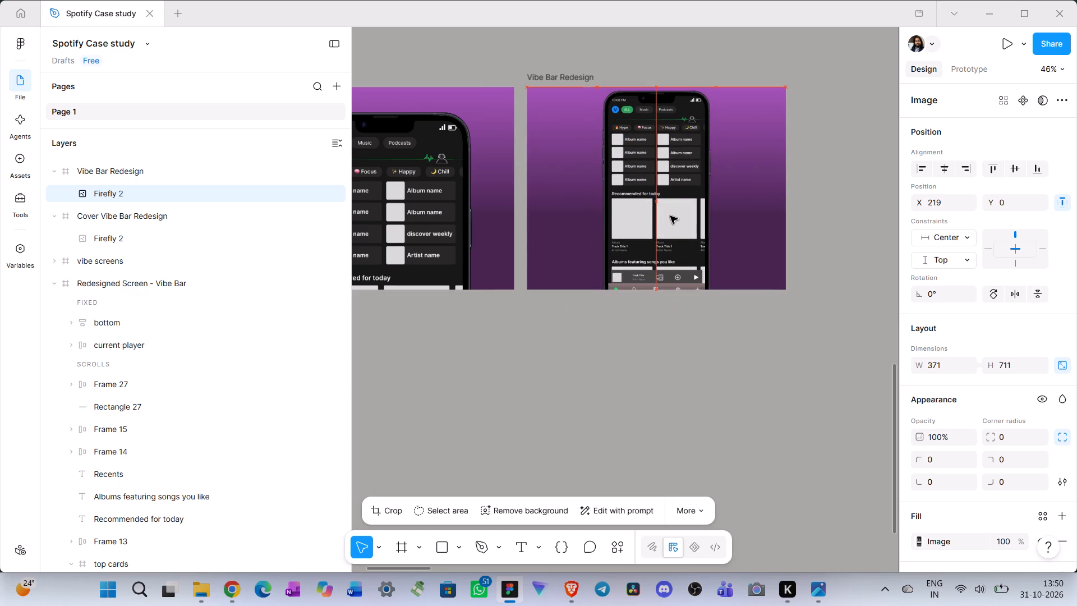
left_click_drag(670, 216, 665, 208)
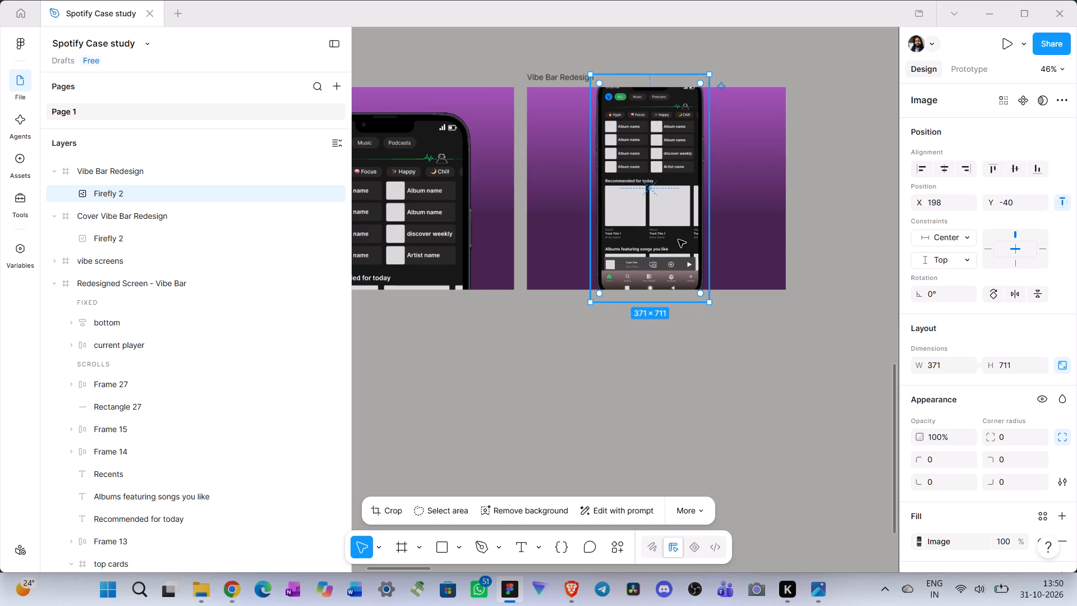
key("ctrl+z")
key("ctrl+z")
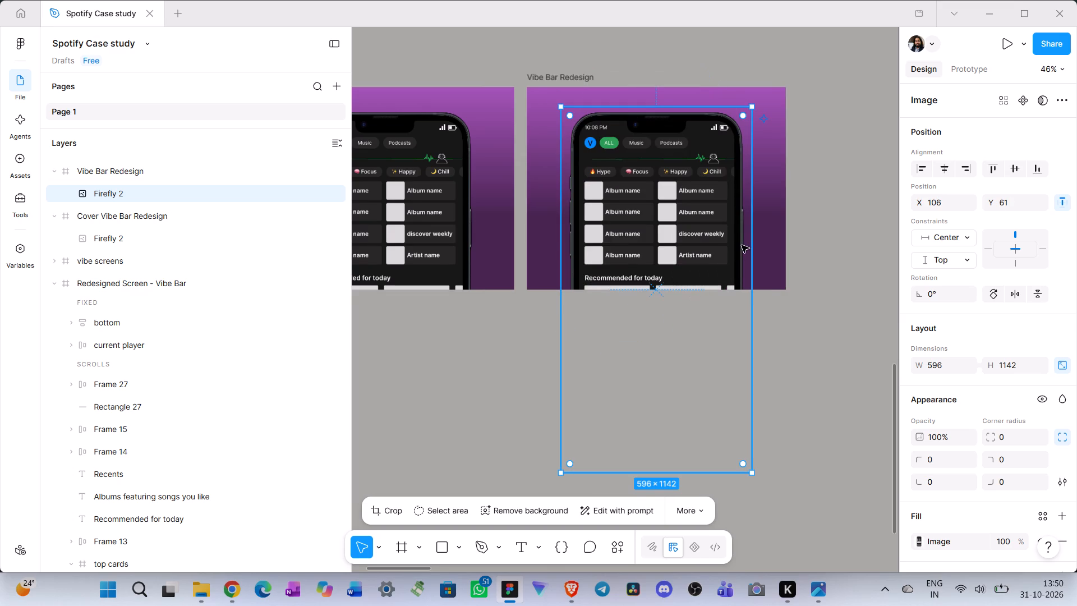
Extend the duplicate Vibe Bar Redesign frame downward to a height of about 1264 so it contains the entire phone.
left_click(588, 67)
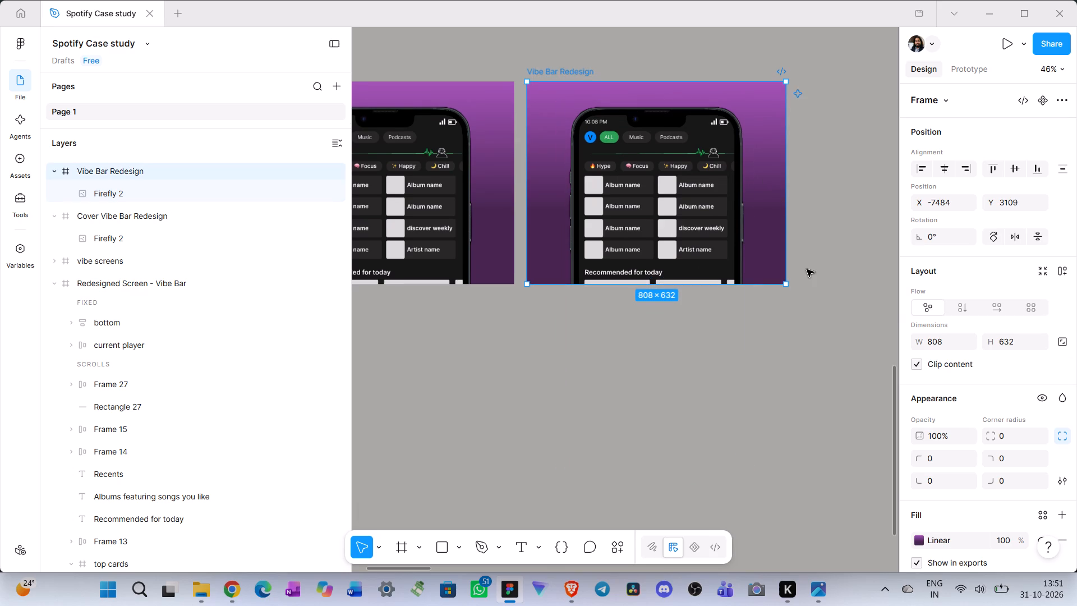
left_click_drag(728, 284, 731, 333)
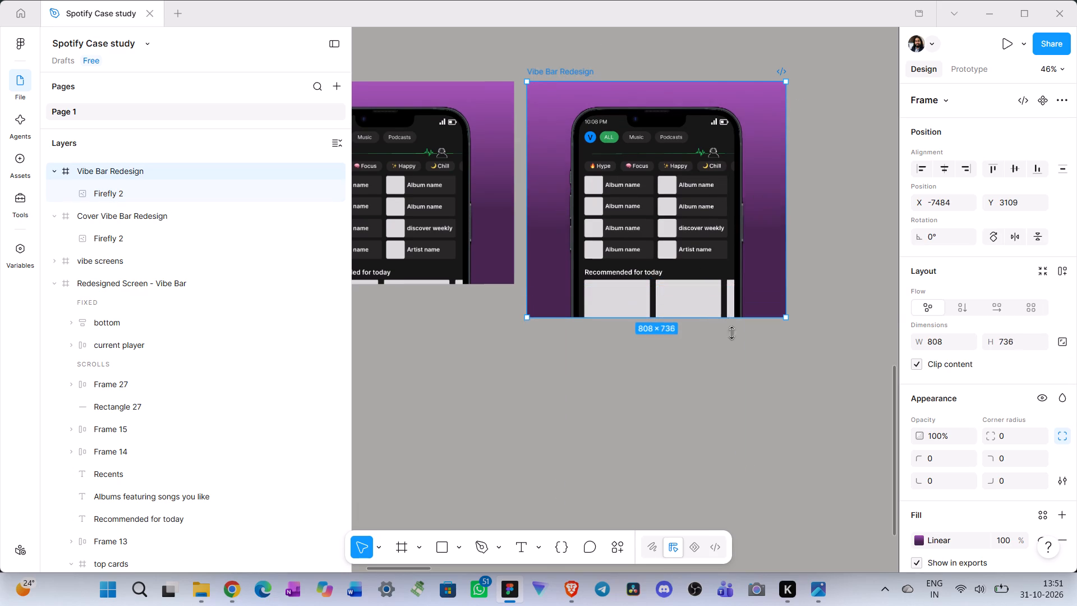
left_click_drag(731, 333, 729, 484)
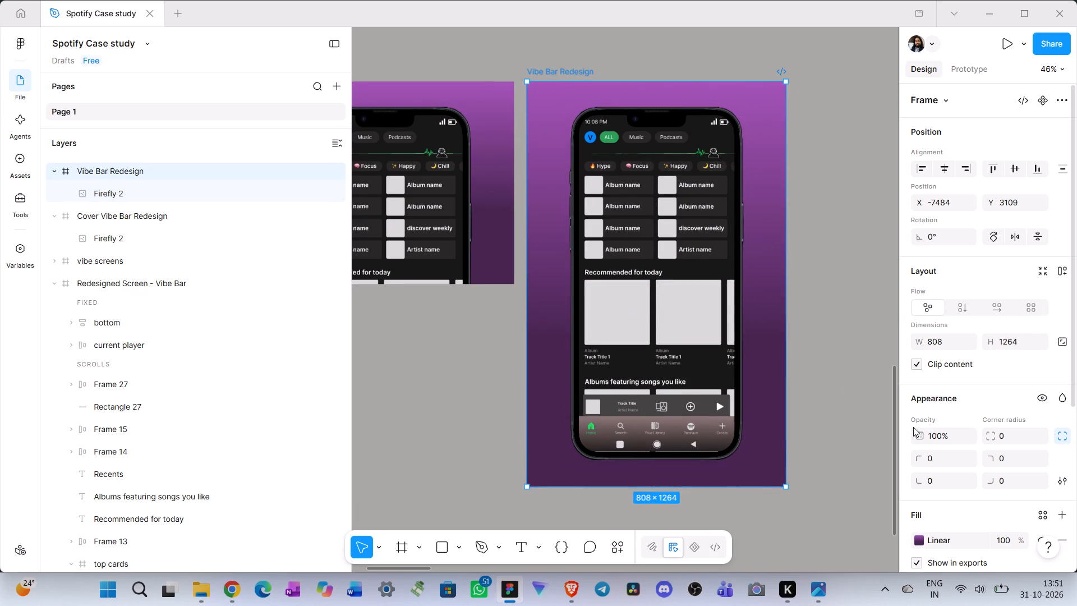
Place a 100 × 100 star on the empty canvas beside the taller Vibe Bar Redesign frame.
left_click(452, 547)
left_click(458, 547)
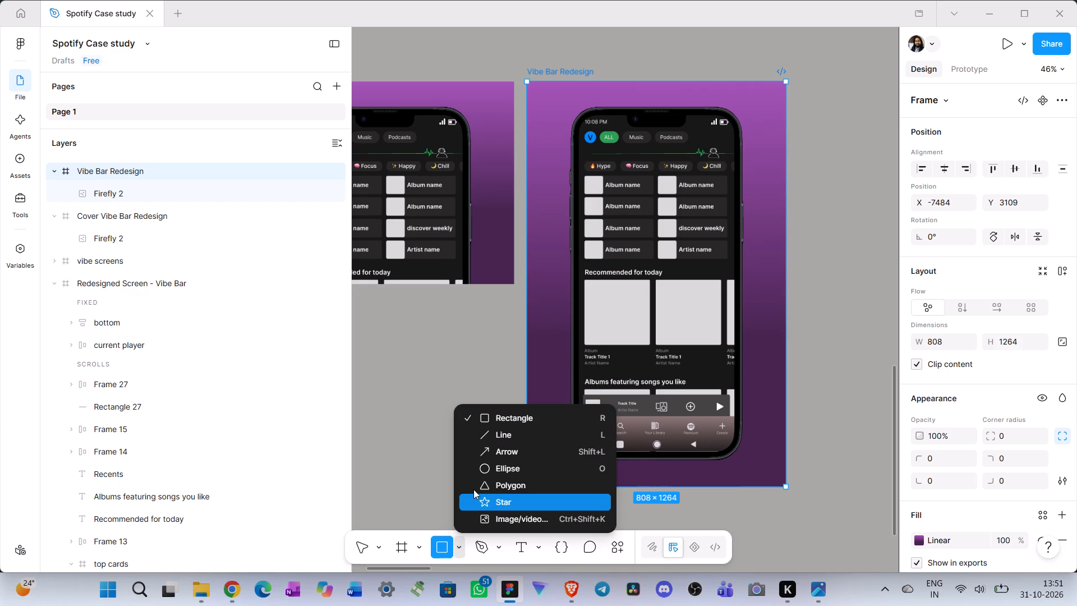
left_click(513, 501)
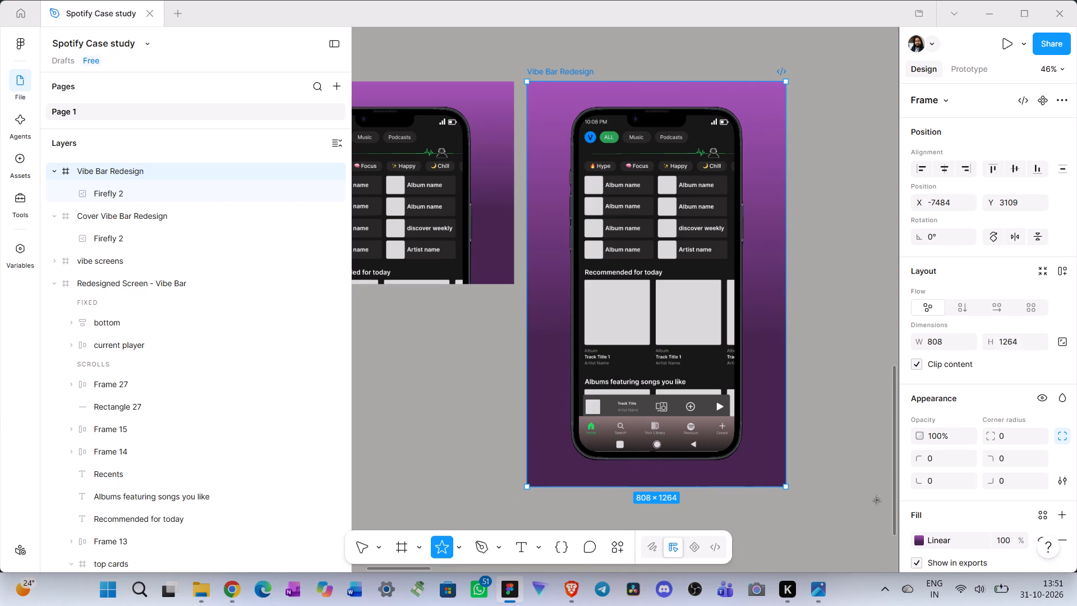
left_click(417, 413)
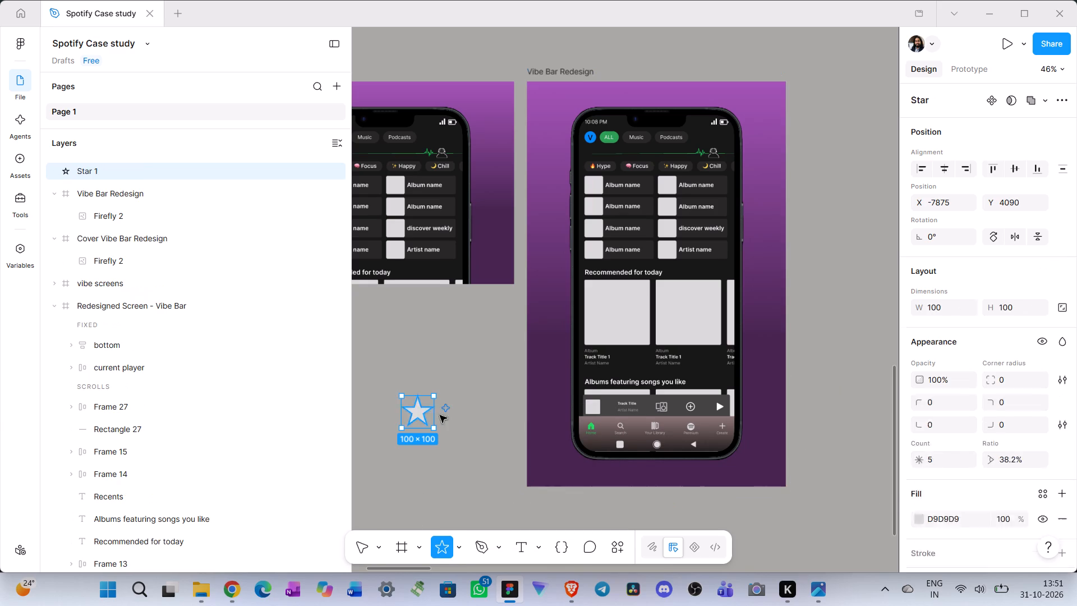
Set the star's point count to 24 so it forms a sunburst.
scroll(976, 461, "down", 7)
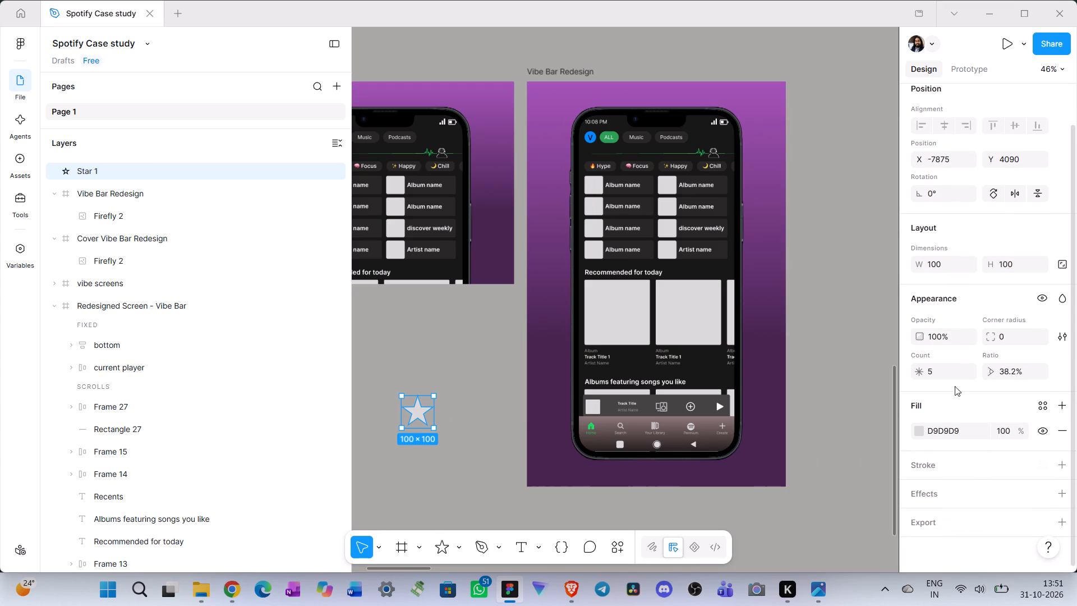
left_click_drag(917, 373, 566, 304)
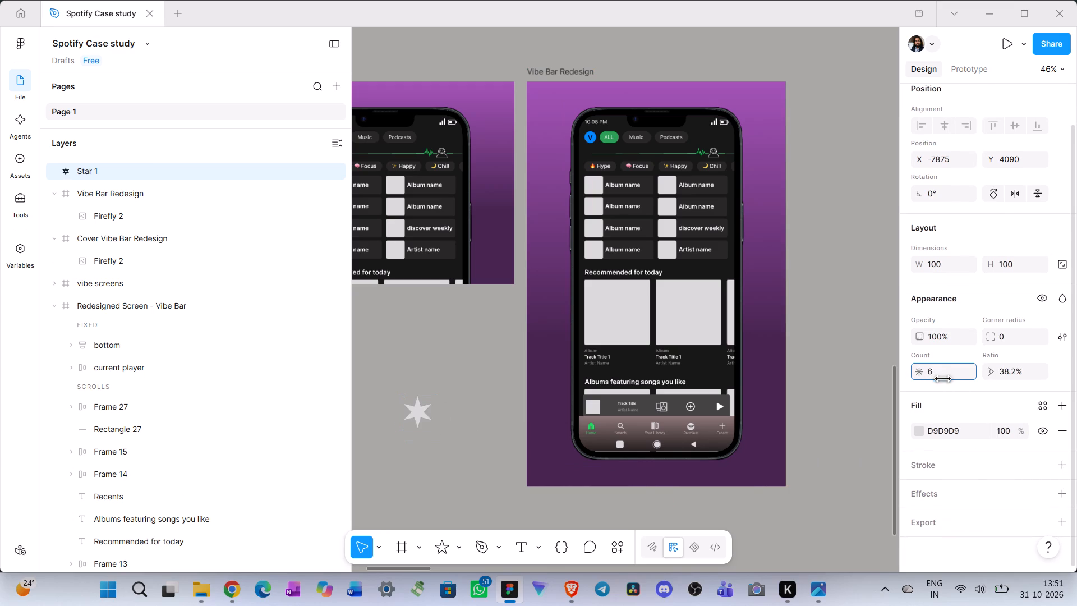
left_click_drag(566, 304, 713, 325)
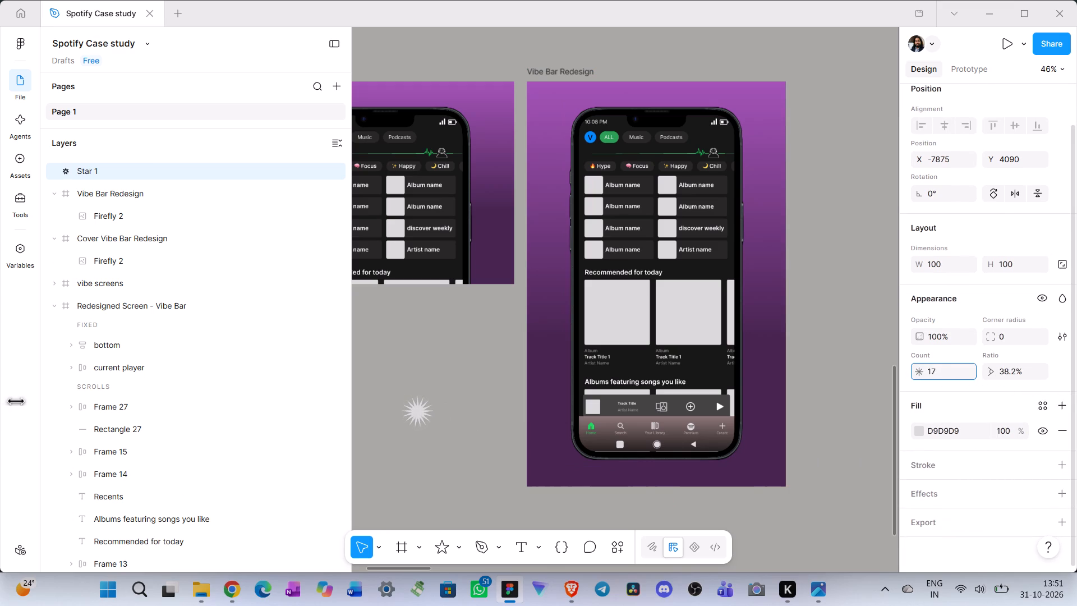
left_click_drag(713, 325, 915, 327)
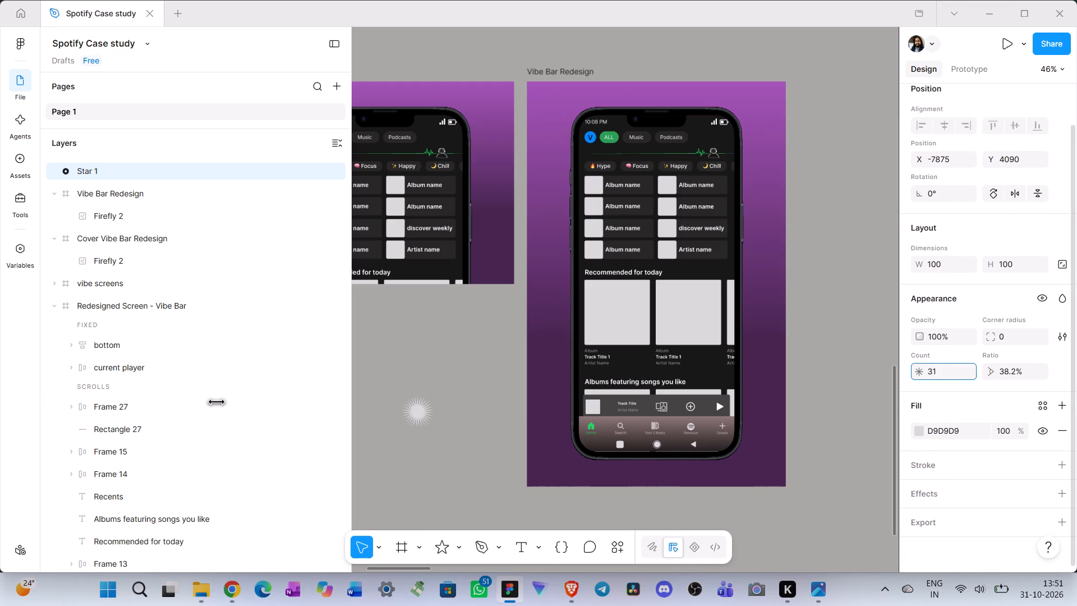
left_click_drag(915, 327, 452, 300)
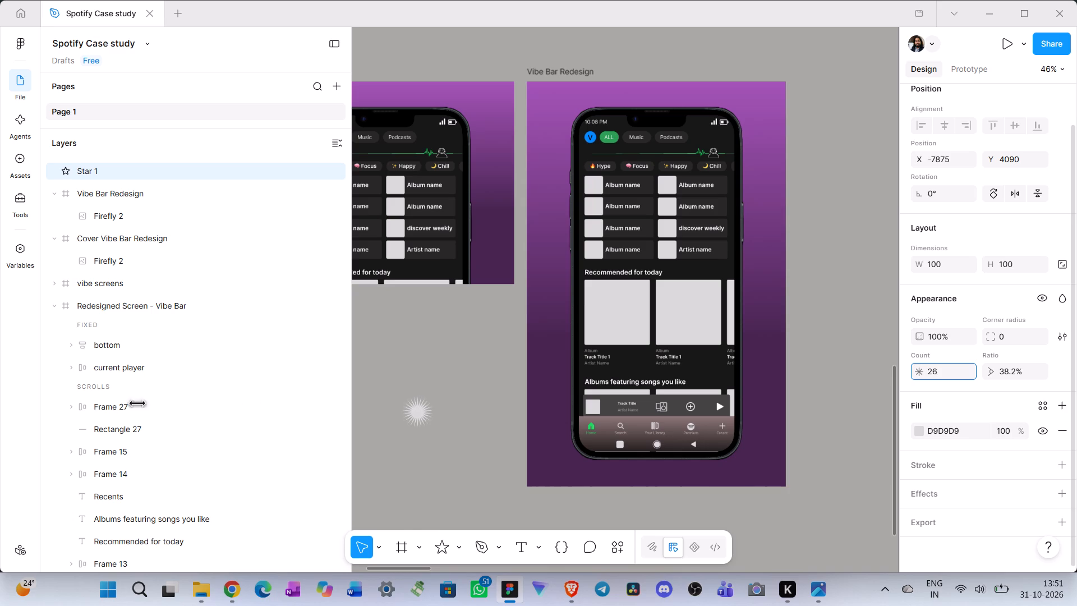
left_click_drag(452, 300, 332, 291)
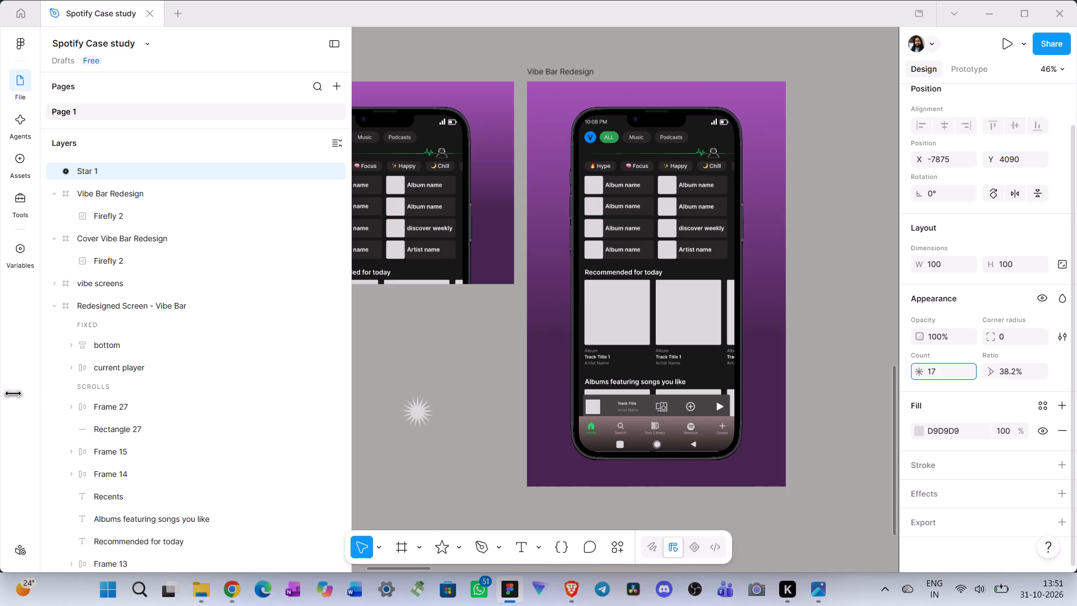
left_click_drag(332, 291, 317, 292)
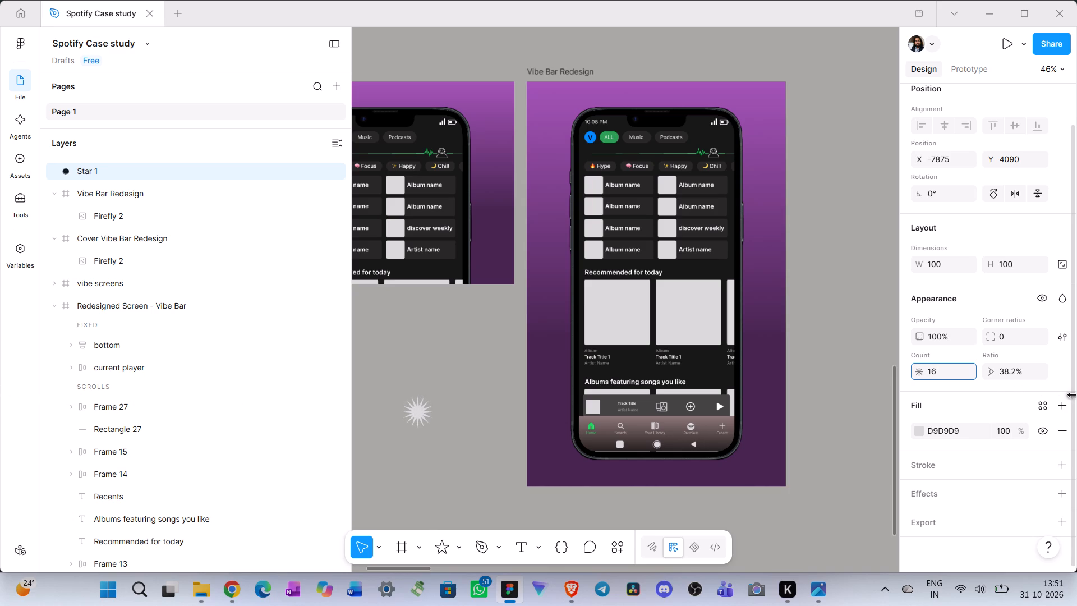
left_click_drag(317, 292, 268, 291)
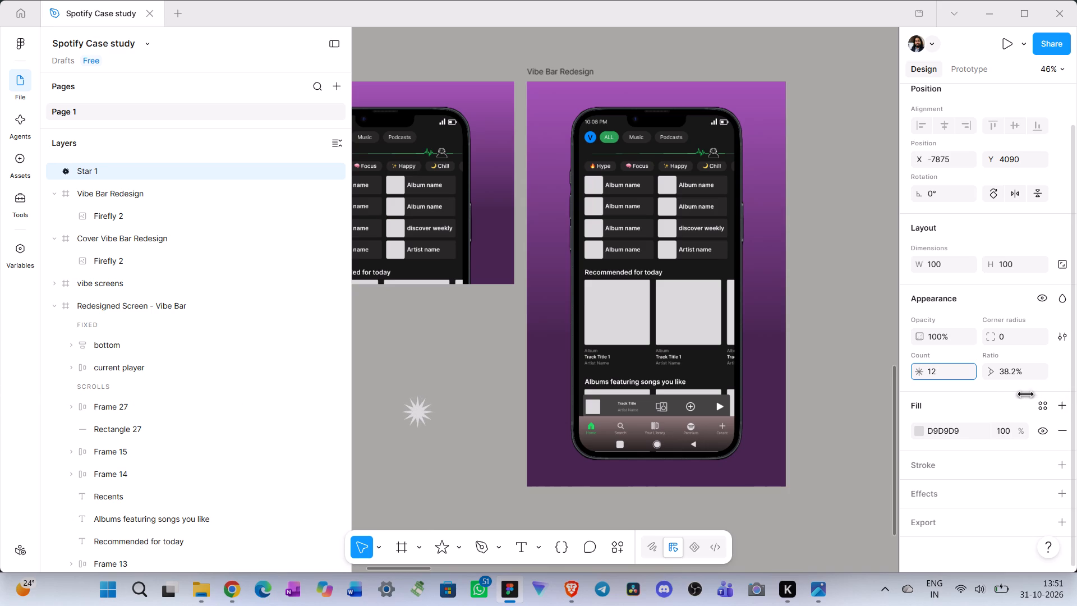
left_click_drag(268, 291, 384, 301)
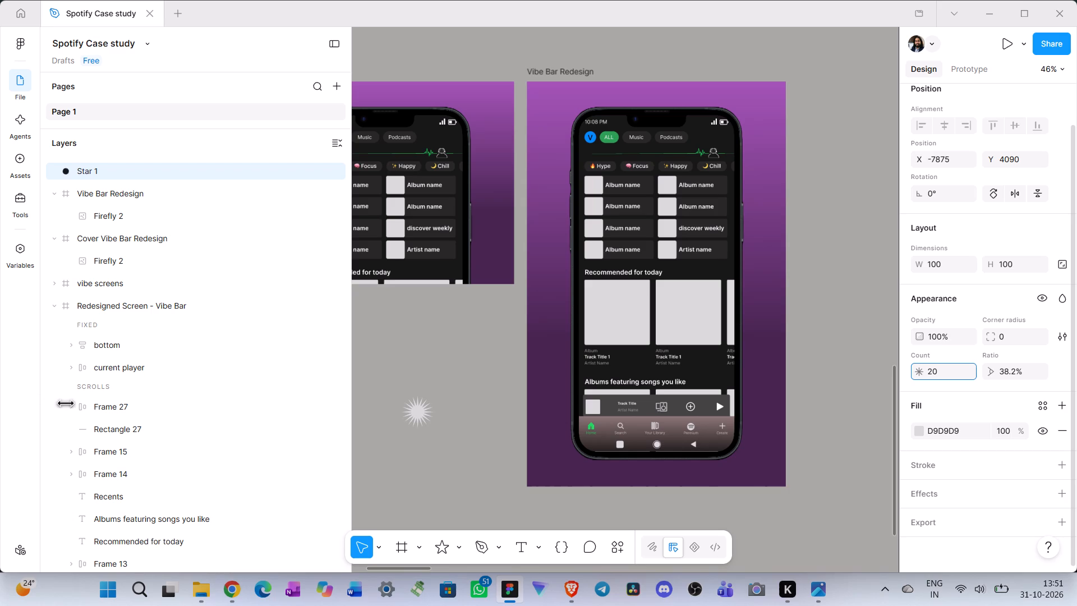
left_click_drag(384, 301, 435, 311)
Move the sunburst star into the taller Vibe Bar Redesign frame, against its right edge at about X 708, Y 788.
left_click_drag(420, 414, 619, 351)
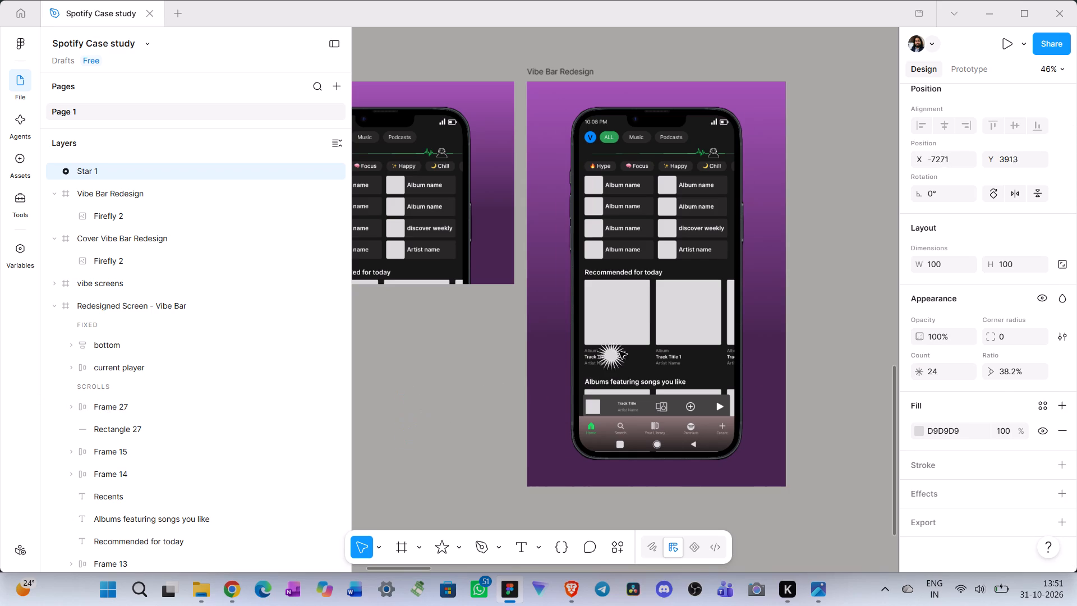
left_click_drag(619, 351, 773, 352)
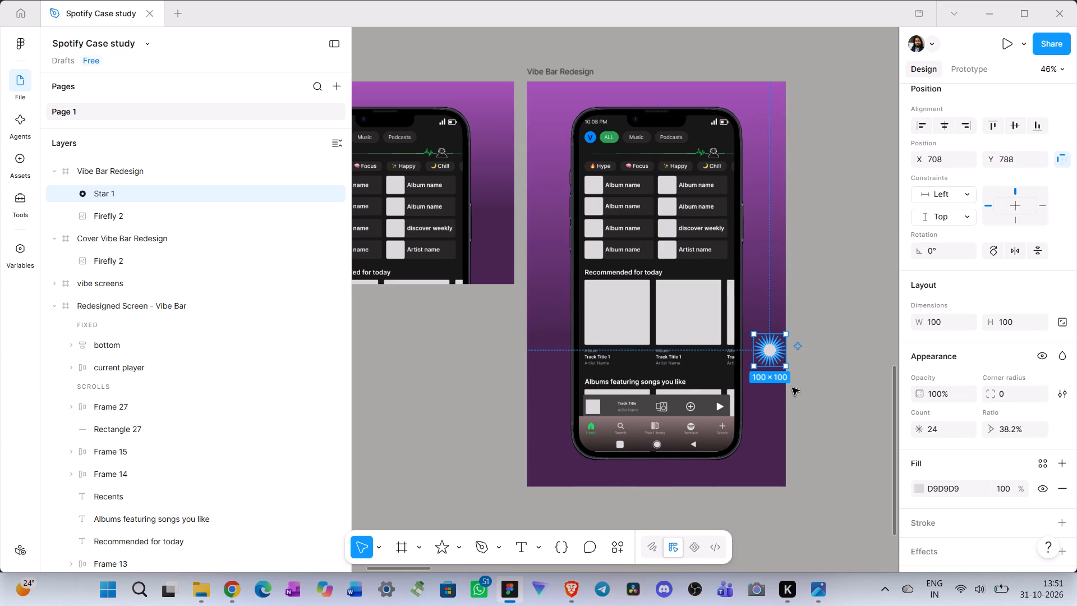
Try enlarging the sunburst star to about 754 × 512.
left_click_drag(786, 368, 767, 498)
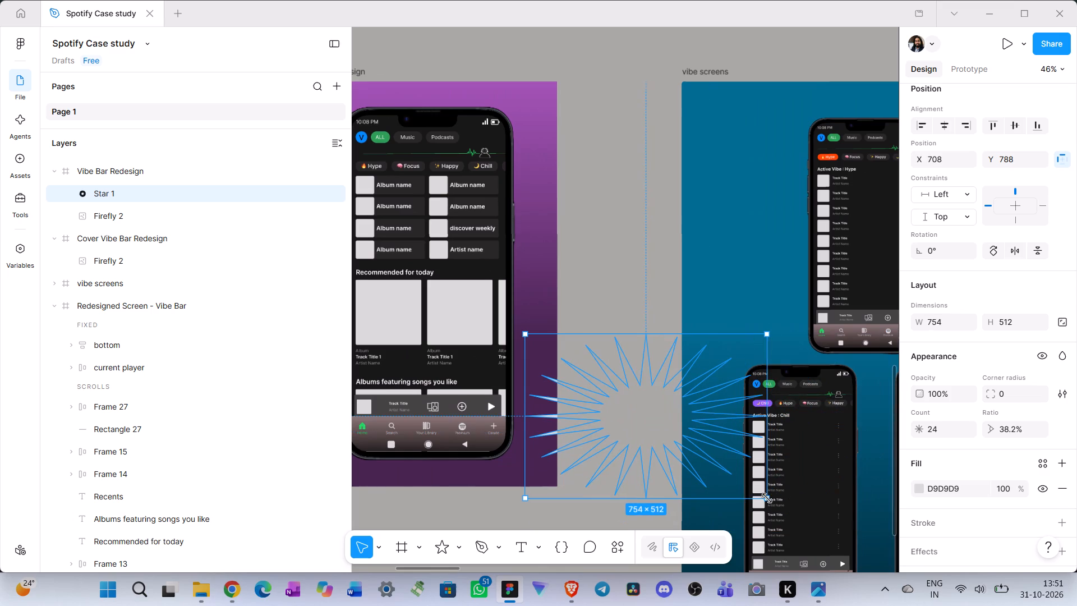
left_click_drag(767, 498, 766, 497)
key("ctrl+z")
Stretch the sunburst star to about 319 × 184 and move it over the middle of the phone image.
scroll(584, 407, "right", 1)
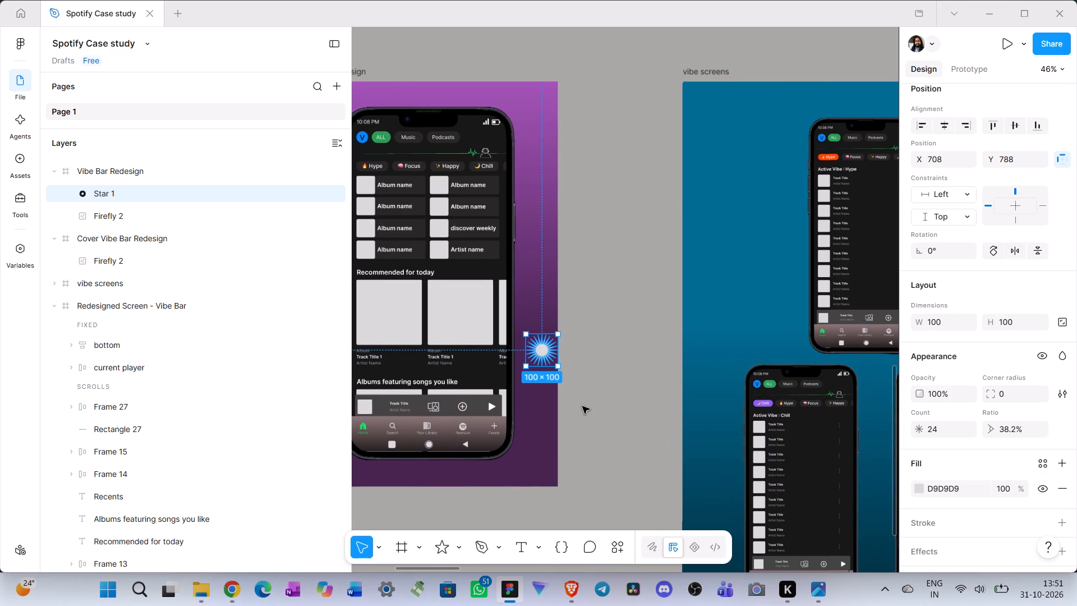
scroll(582, 406, "right", 1)
left_click_drag(742, 355, 790, 361)
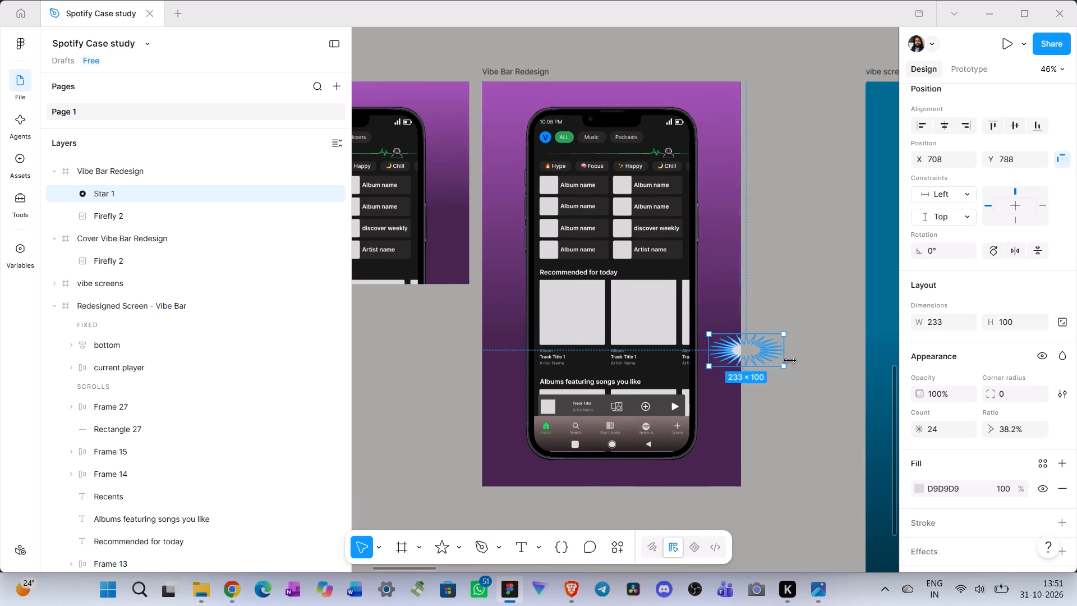
left_click_drag(790, 361, 811, 378)
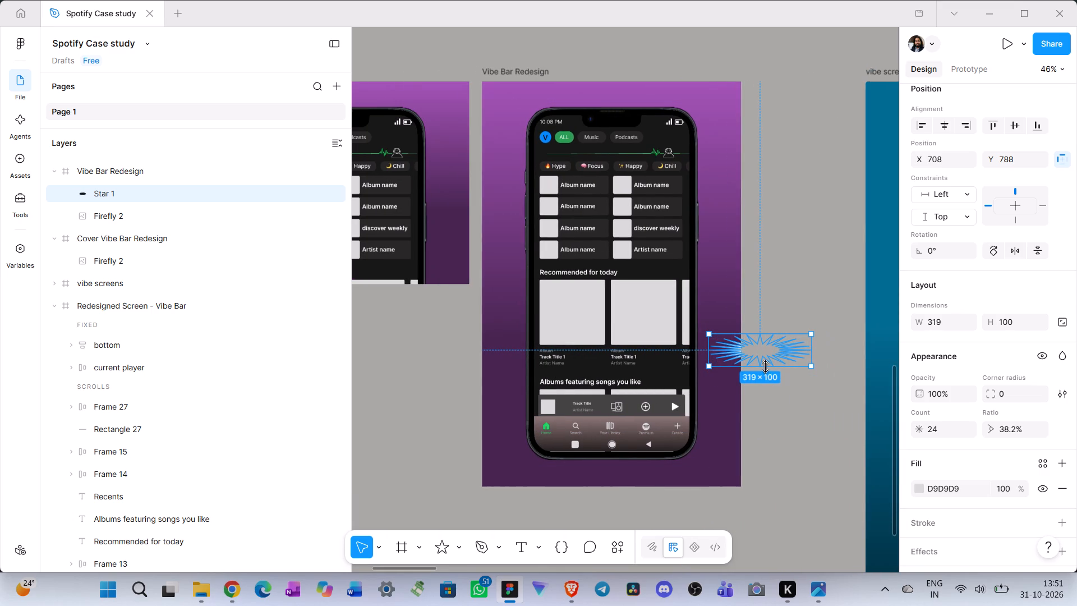
left_click_drag(765, 366, 766, 393)
left_click_drag(768, 374, 694, 337)
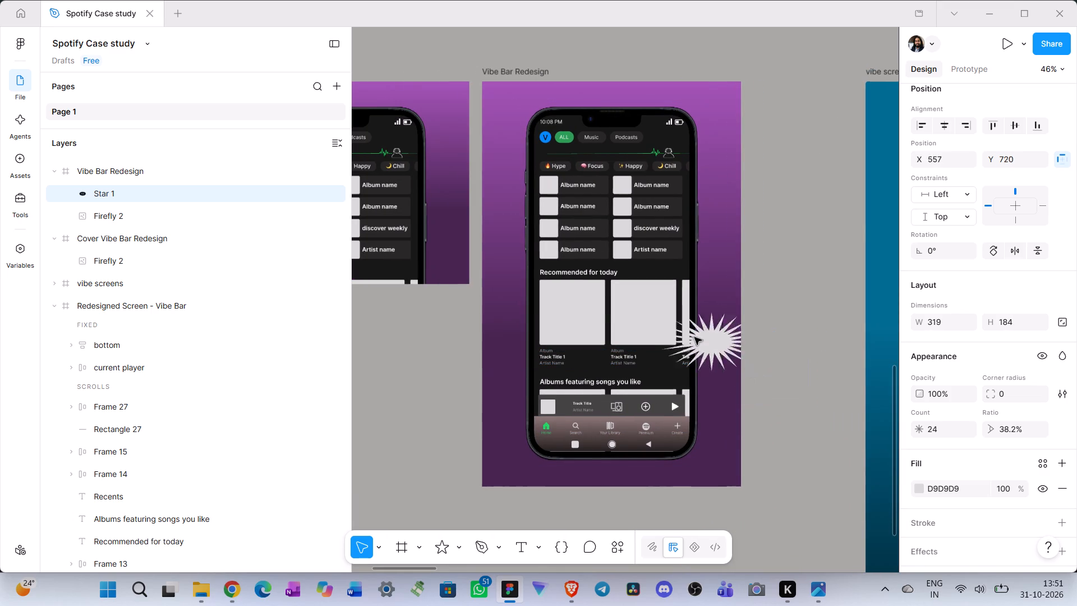
left_click_drag(694, 337, 599, 284)
Enlarge the sunburst star to about 924 × 600 and reposition it over the phone at about X -42, Y 385.
left_click_drag(643, 305, 703, 337)
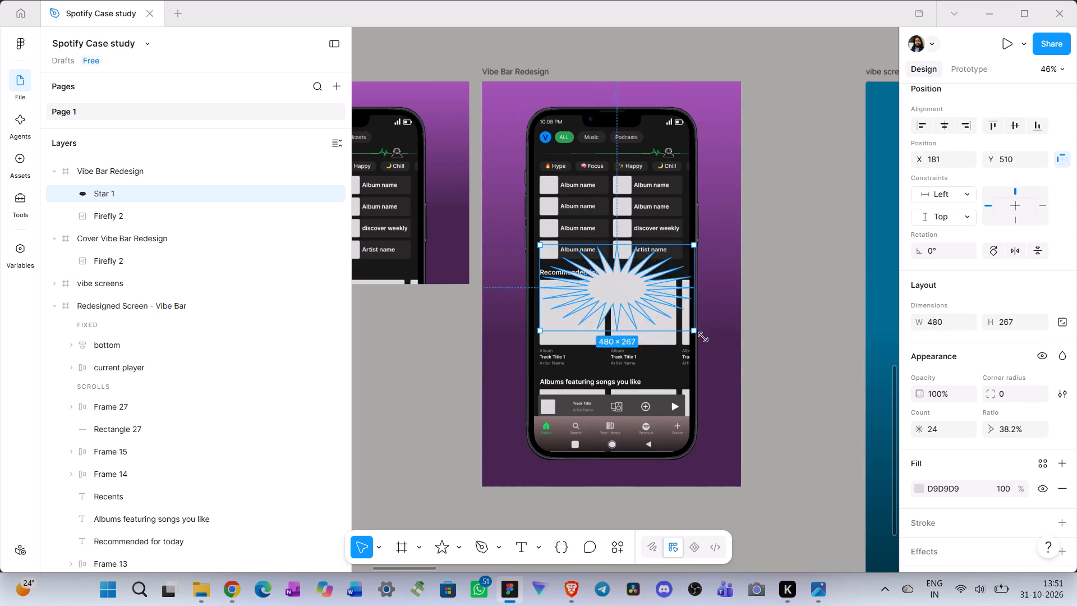
left_click_drag(703, 337, 836, 437)
left_click_drag(797, 401, 725, 366)
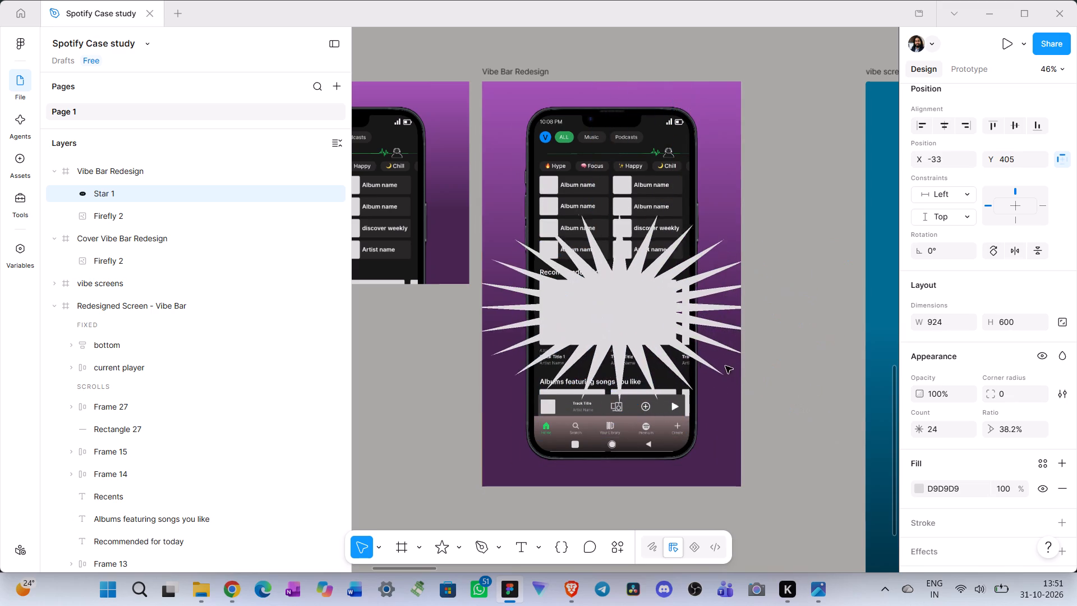
left_click_drag(725, 366, 725, 361)
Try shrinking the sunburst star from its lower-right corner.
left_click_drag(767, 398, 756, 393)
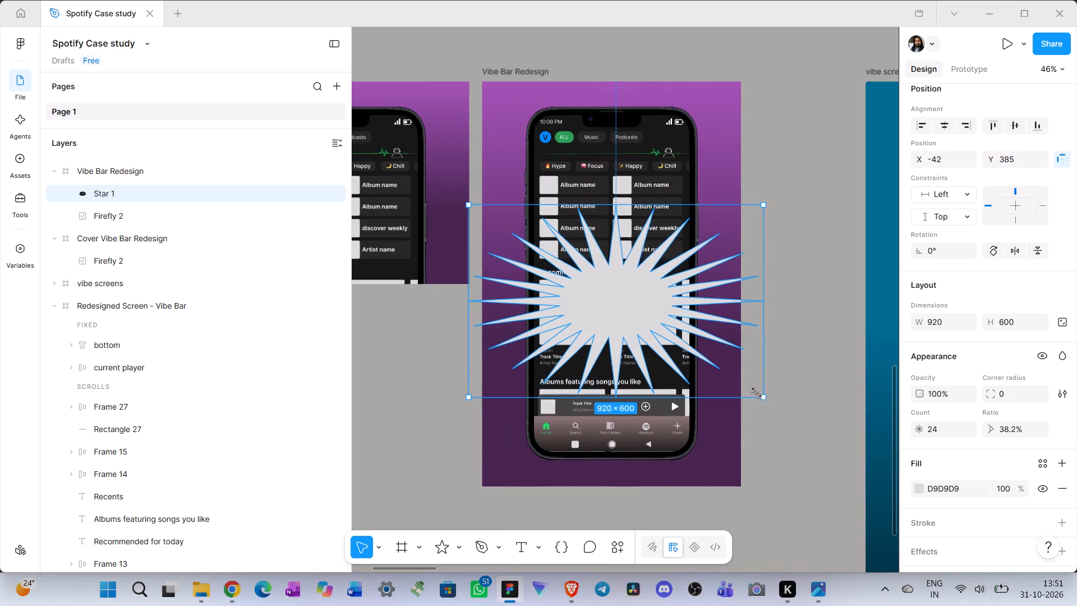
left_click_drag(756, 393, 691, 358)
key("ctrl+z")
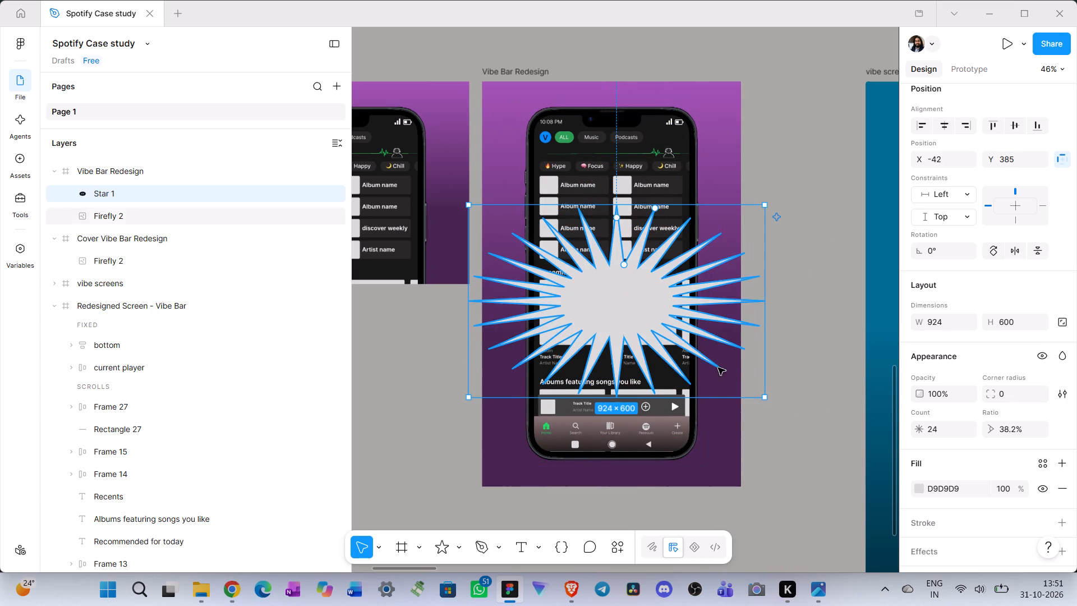
Scale the sunburst star to about 844 × 548 and centre it horizontally in the frame at about X -18, Y 391.
left_click_drag(766, 398, 678, 347, "shift")
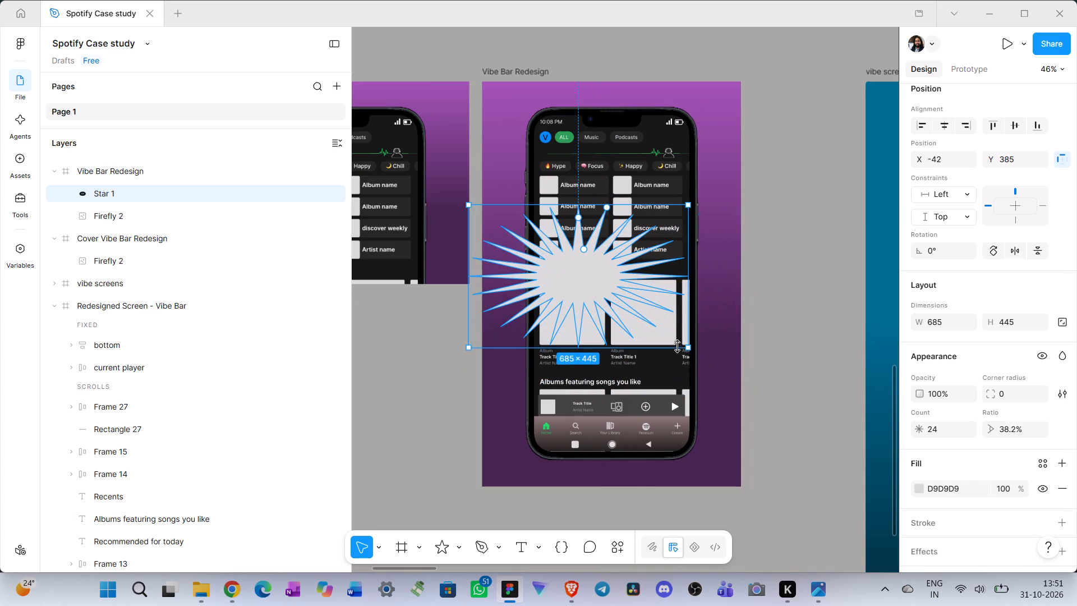
left_click_drag(590, 287, 626, 293)
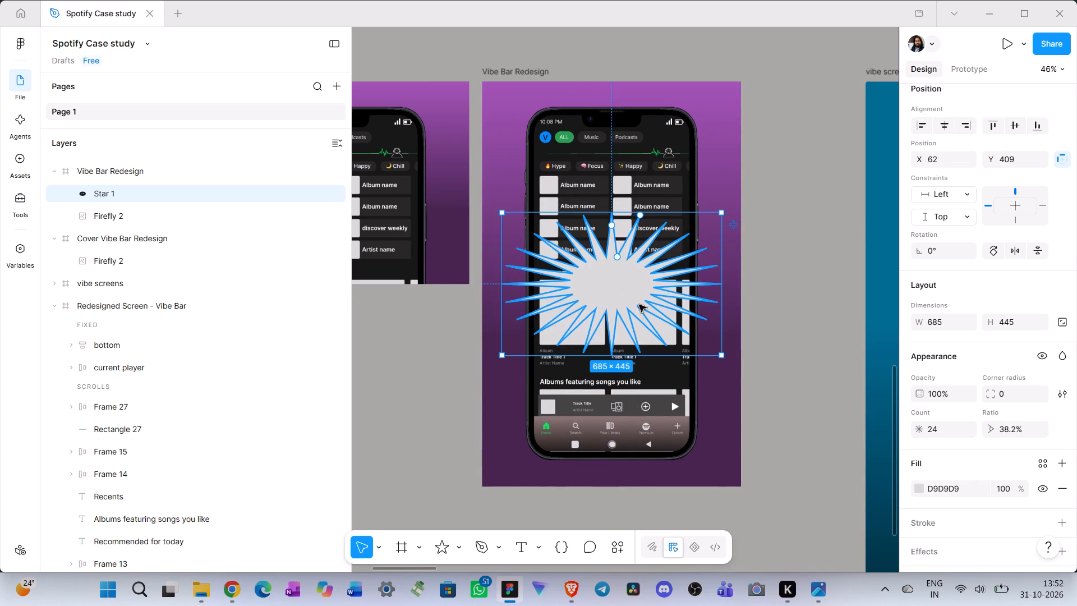
left_click_drag(720, 356, 760, 388, "shift")
left_click_drag(678, 326, 649, 321)
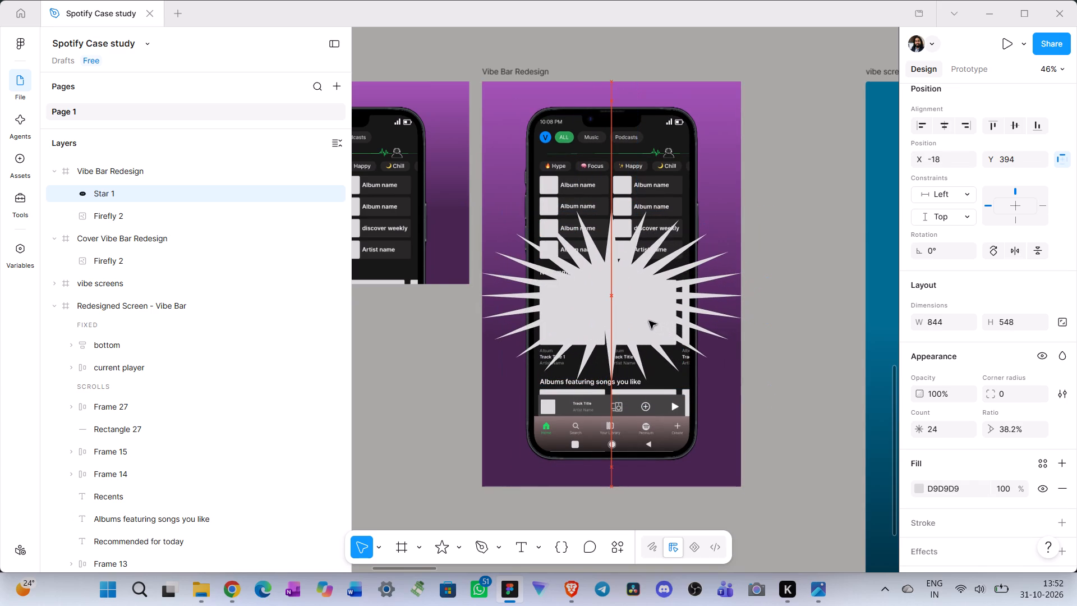
left_click_drag(649, 321, 651, 320)
Send the sunburst star behind the phone image.
right_click(605, 291)
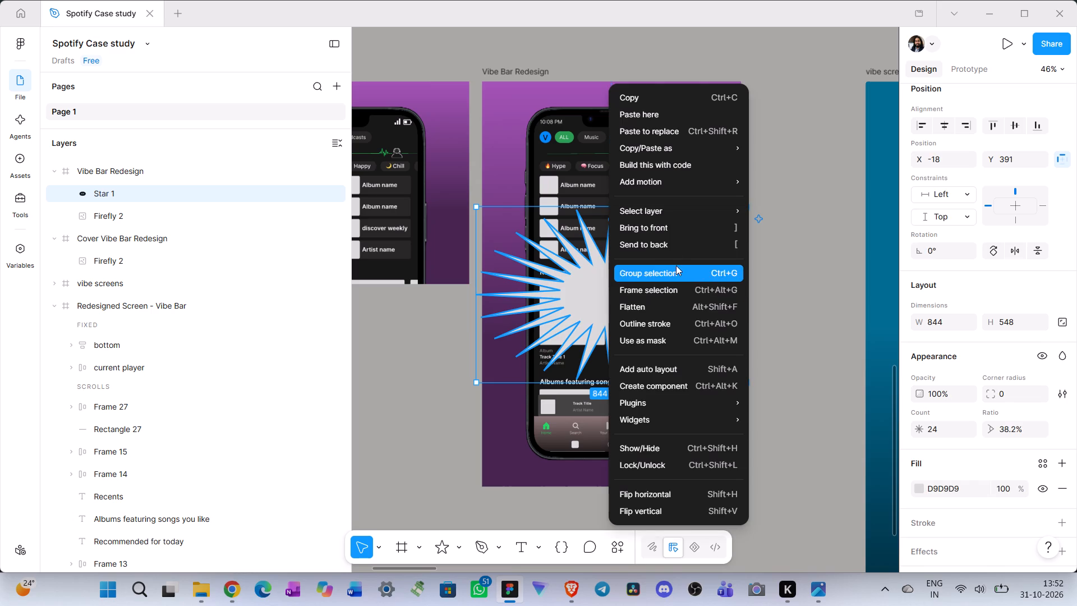
left_click(648, 242)
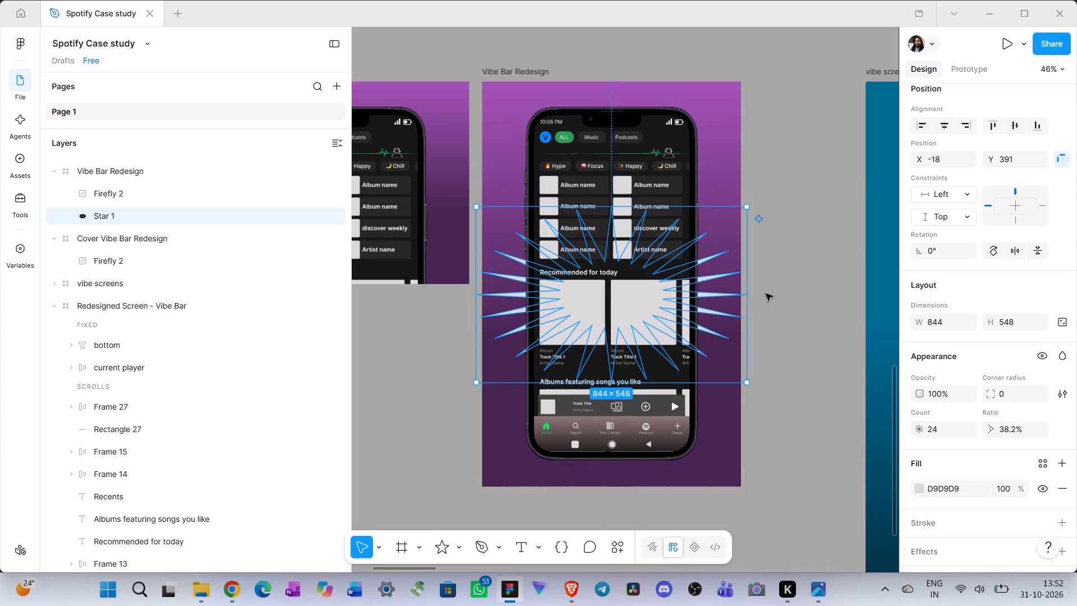
Add a uniform layer blur of about 32.6 to the sunburst star behind the phone.
scroll(975, 380, "down", 3)
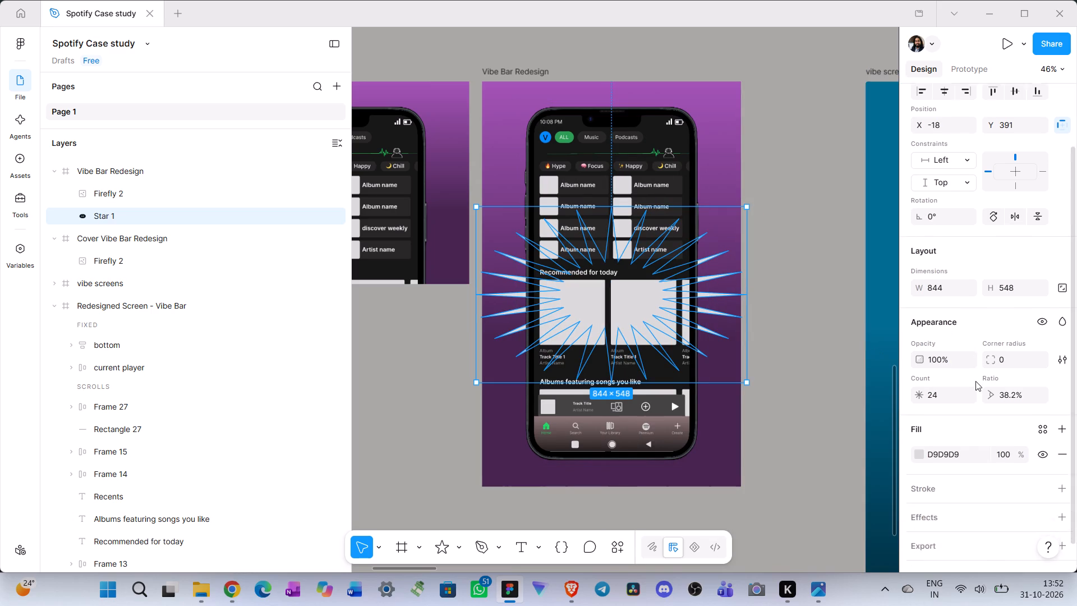
scroll(975, 381, "down", 4)
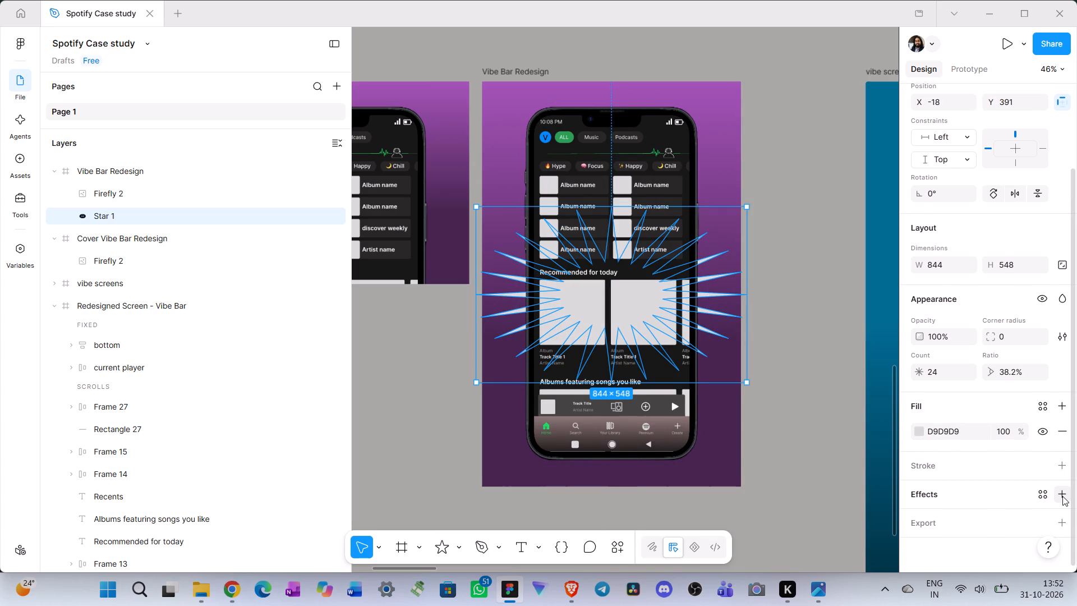
left_click(1064, 495)
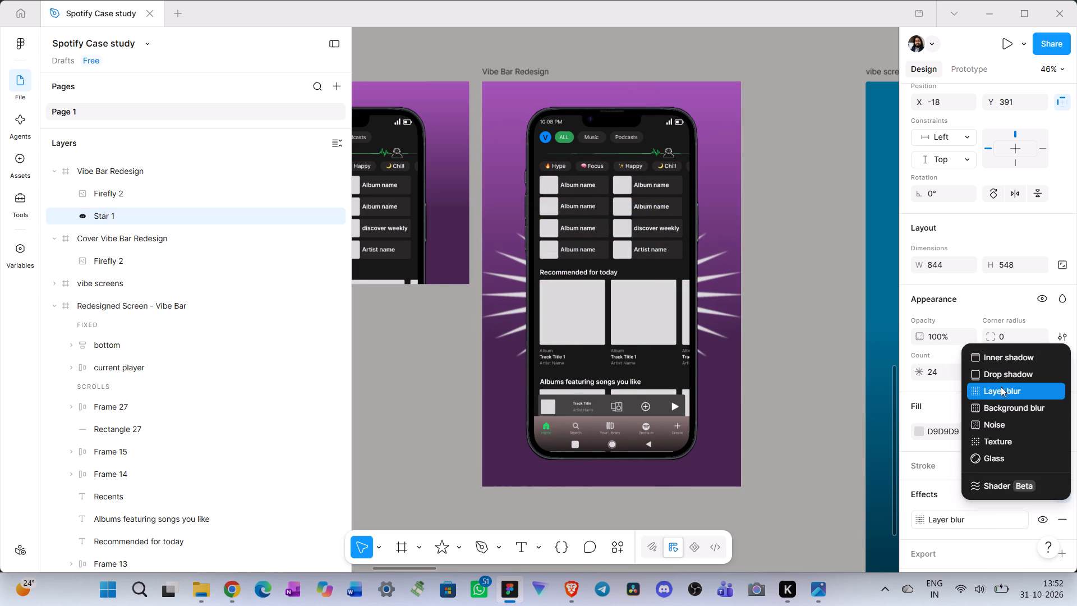
left_click(1000, 387)
scroll(950, 442, "down", 2)
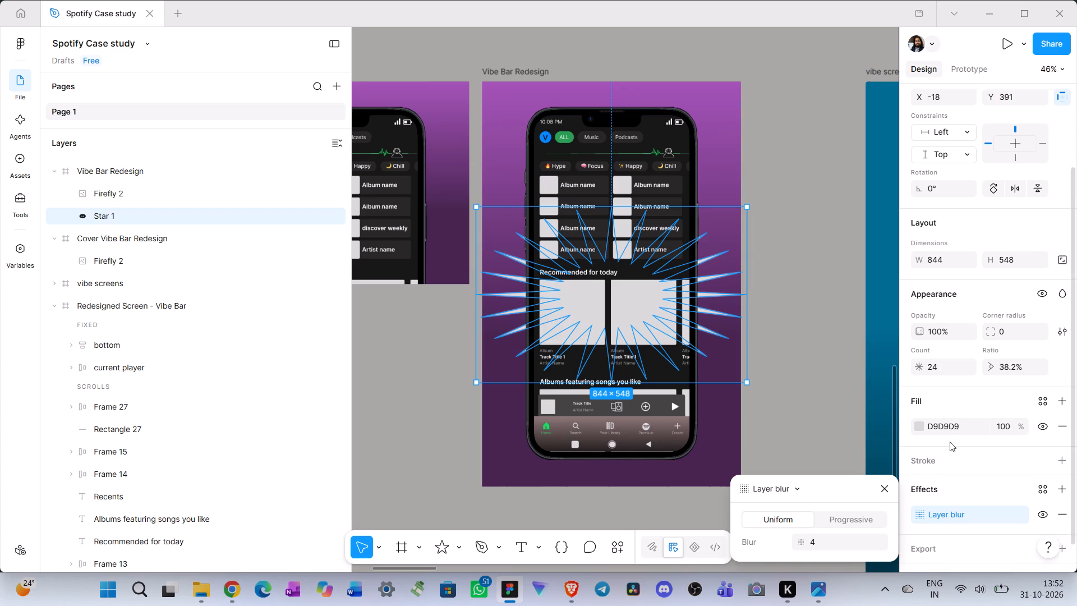
scroll(950, 442, "down", 5)
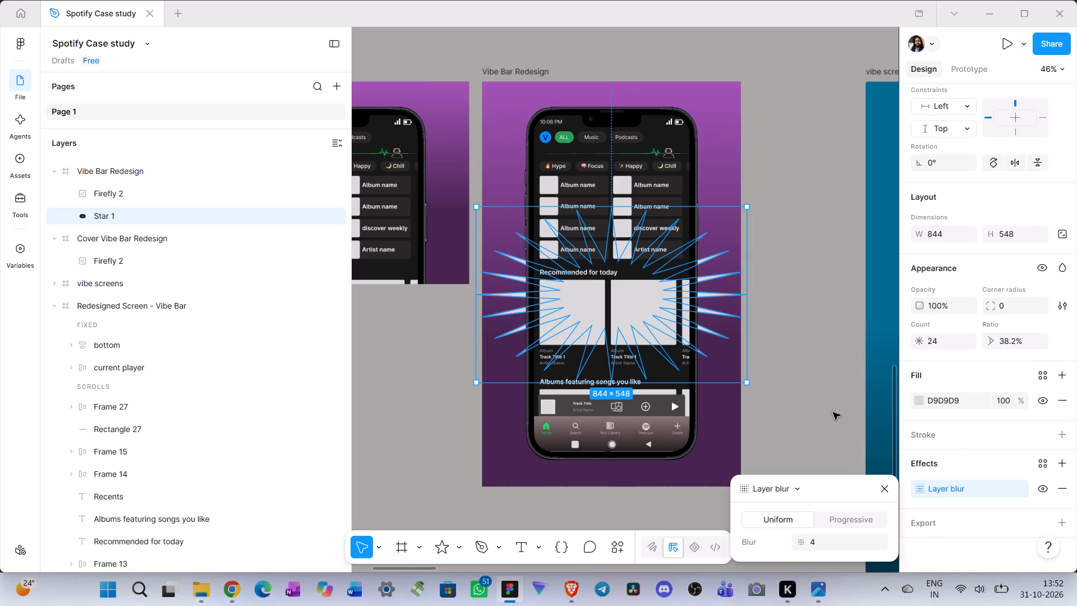
left_click_drag(800, 545, 558, 299)
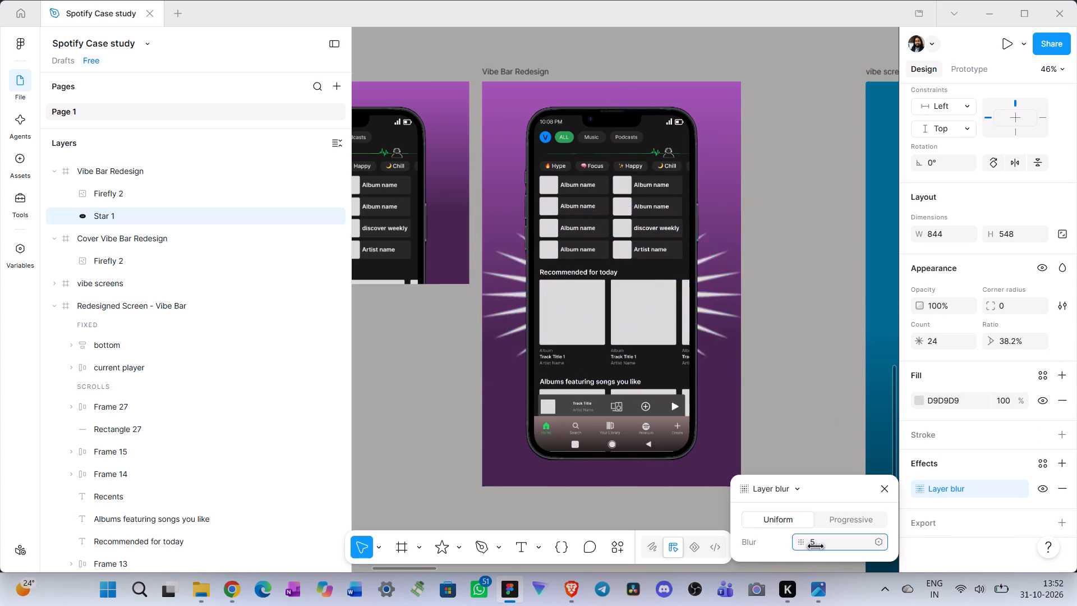
left_click_drag(558, 299, 852, 320)
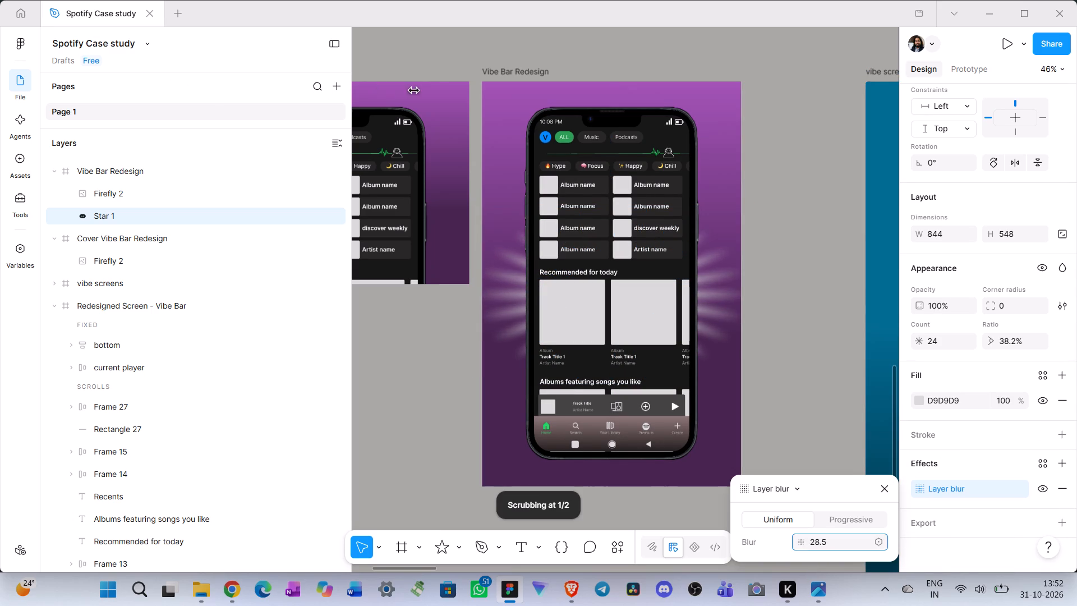
left_click_drag(852, 320, 657, 313)
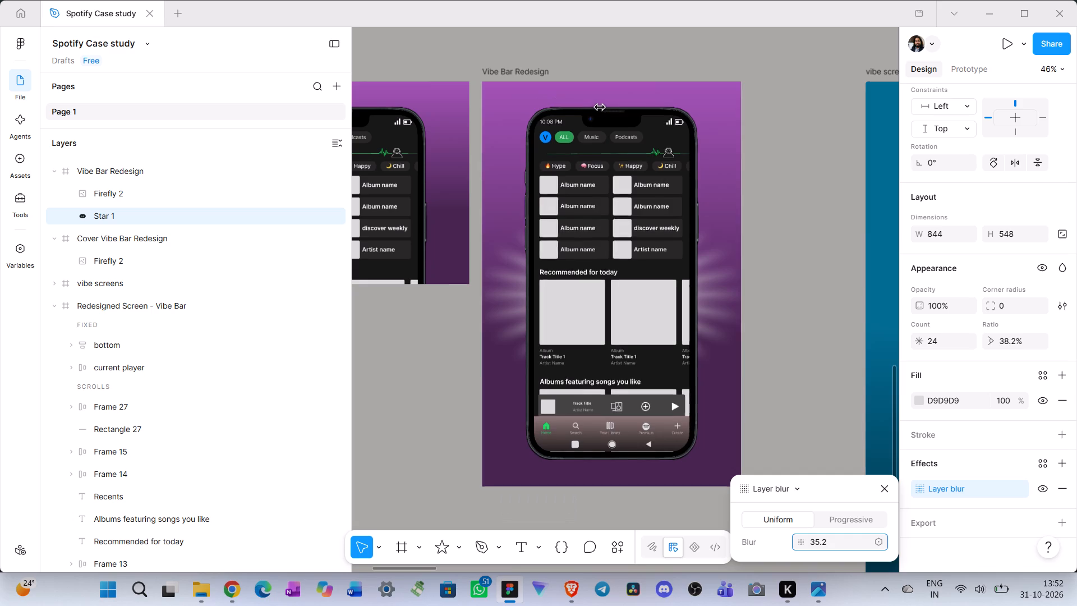
left_click_drag(657, 313, 583, 319)
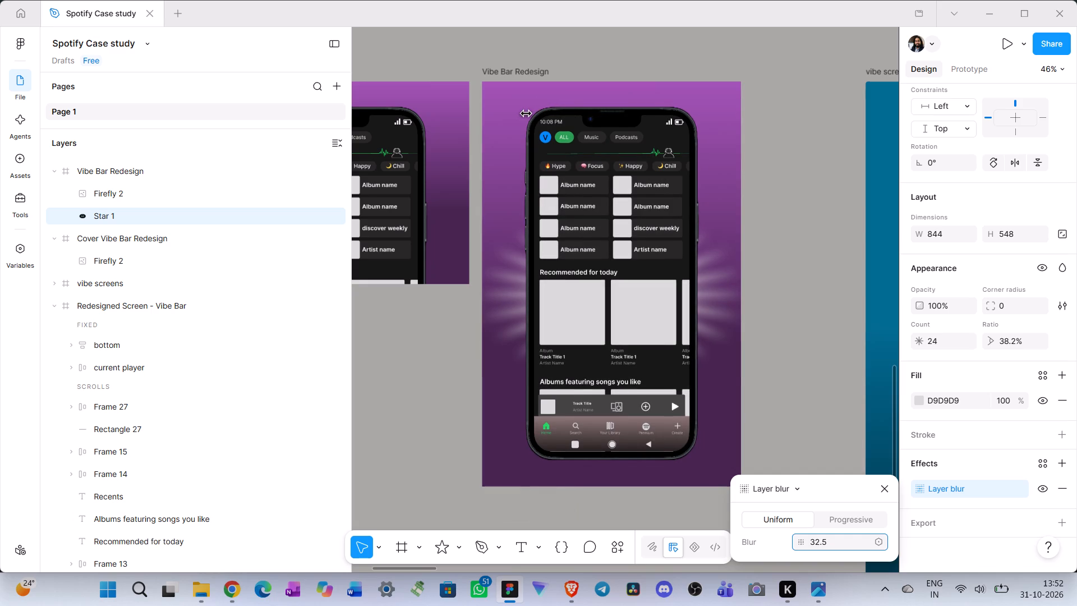
left_click_drag(583, 319, 585, 319)
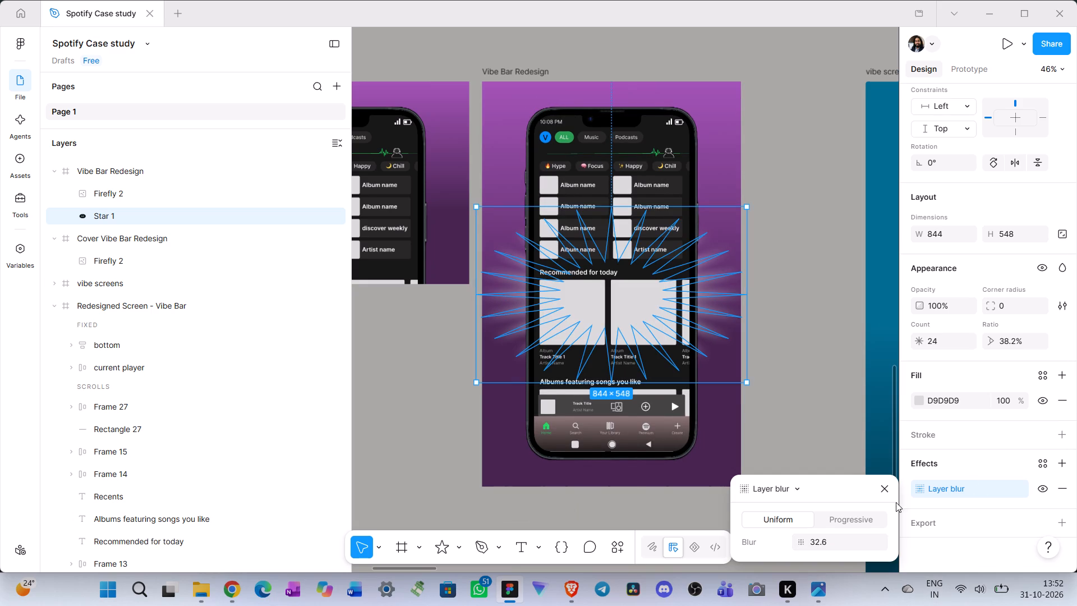
left_click(887, 491)
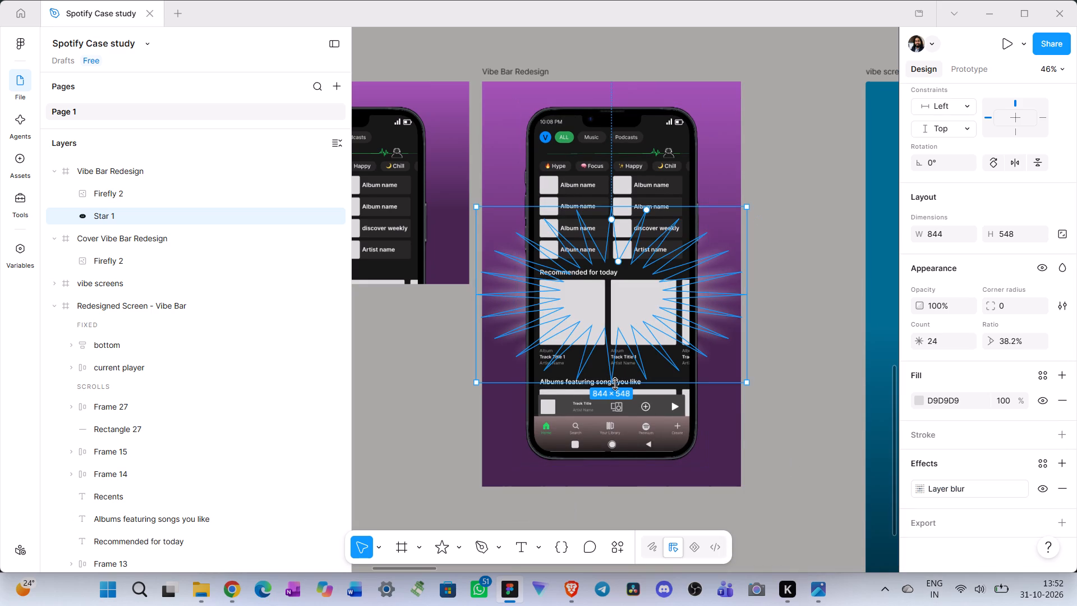
Stretch the blurred sunburst star to fill the whole Vibe Bar Redesign frame at 808 × 1264.
left_click_drag(615, 384, 611, 484)
left_click_drag(612, 201, 615, 85)
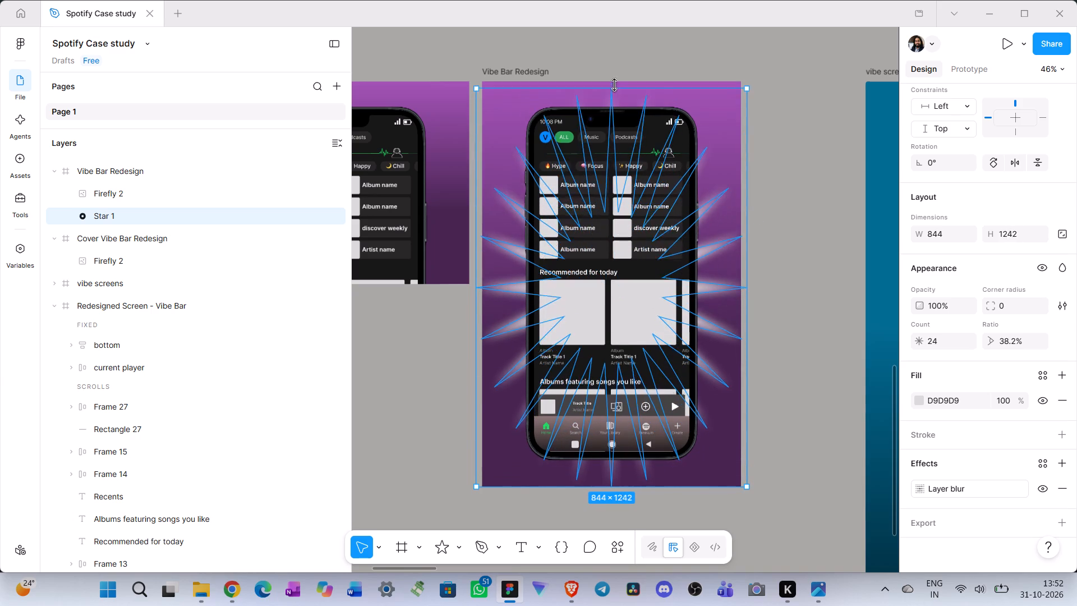
left_click_drag(615, 85, 615, 70)
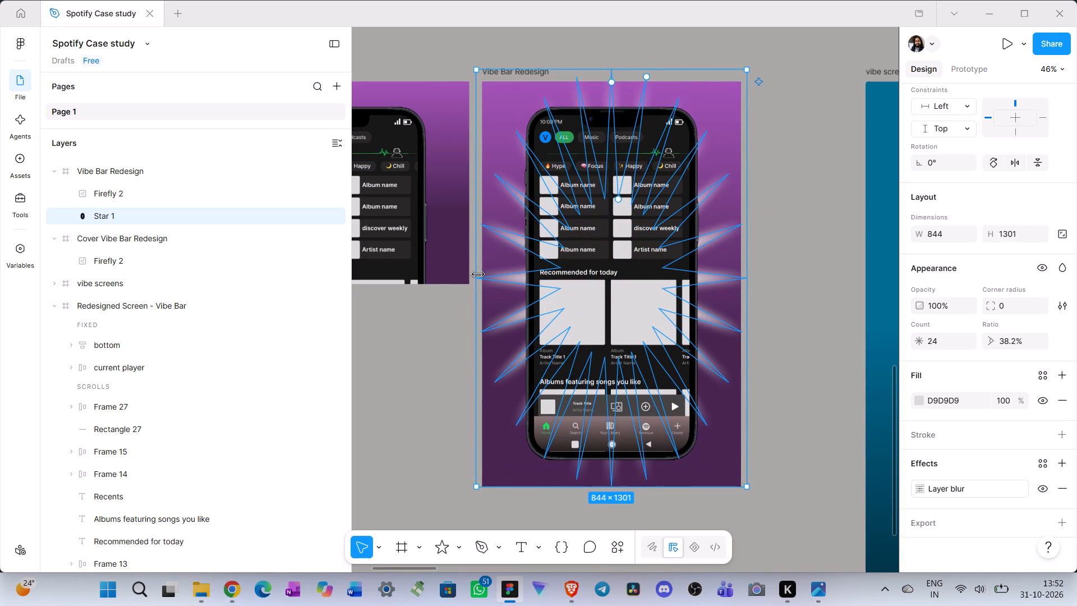
left_click_drag(478, 274, 484, 273)
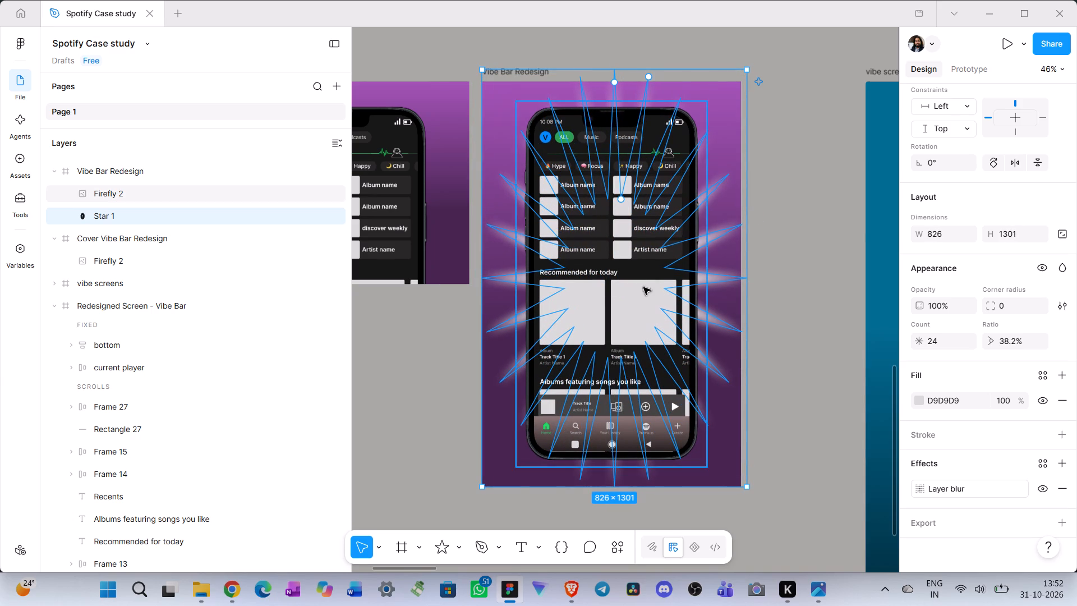
left_click(744, 292)
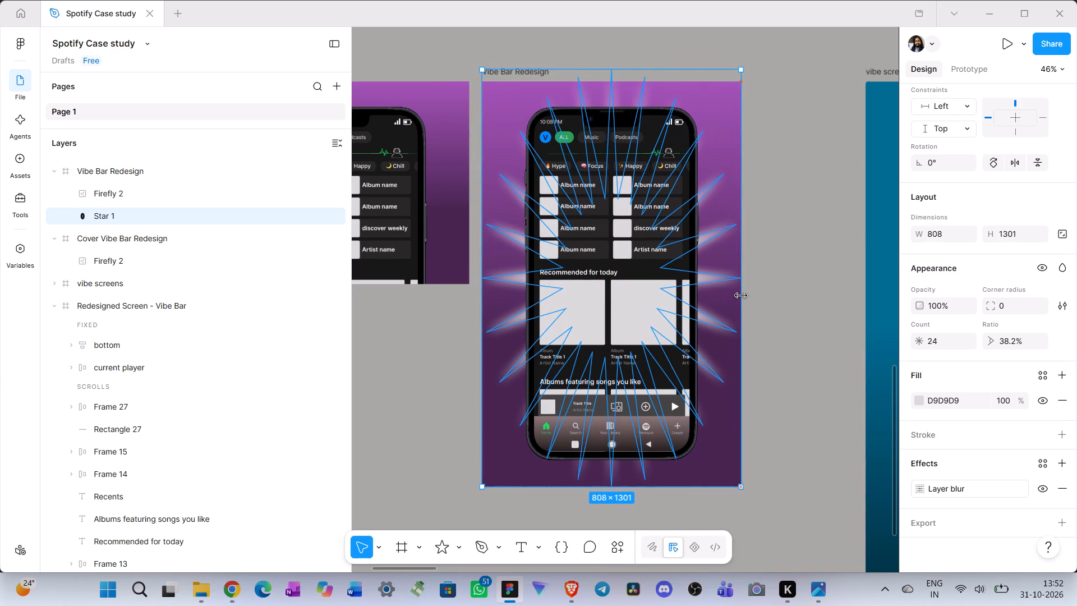
left_click_drag(614, 67, 614, 72)
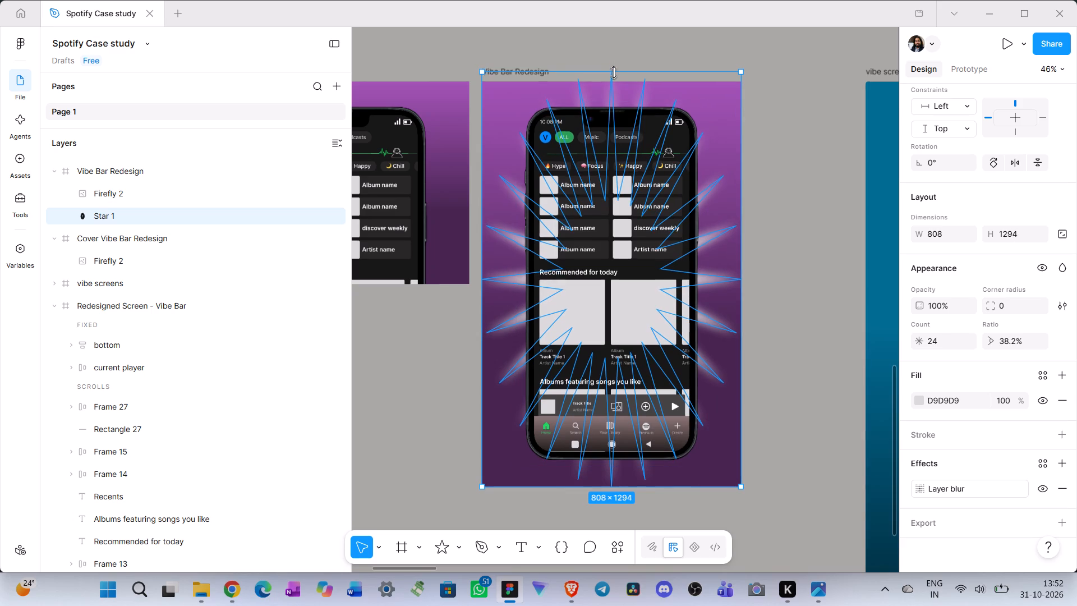
left_click_drag(614, 72, 614, 83)
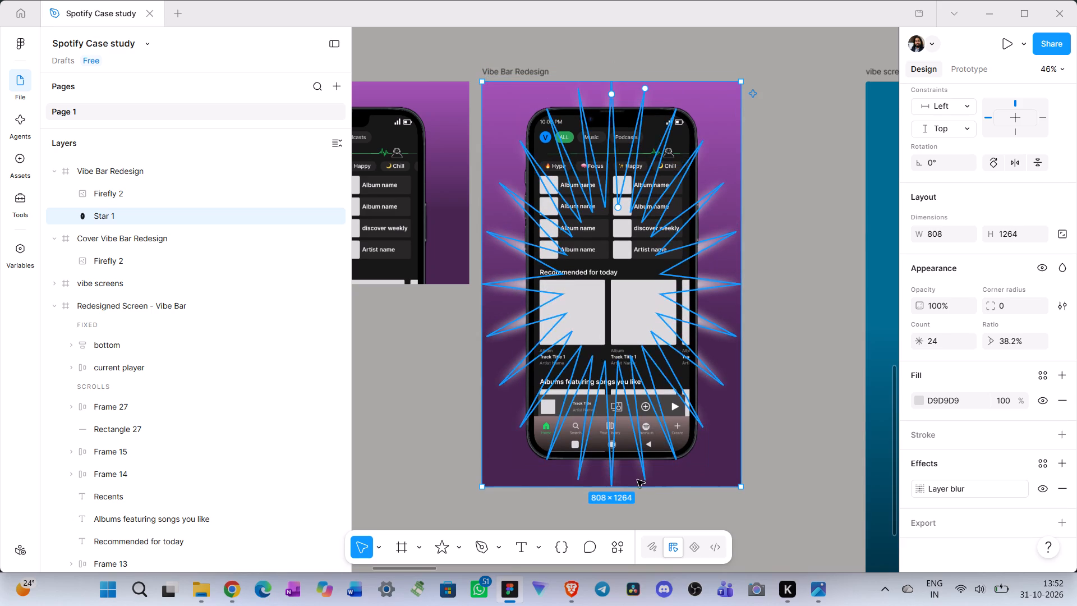
left_click(797, 368)
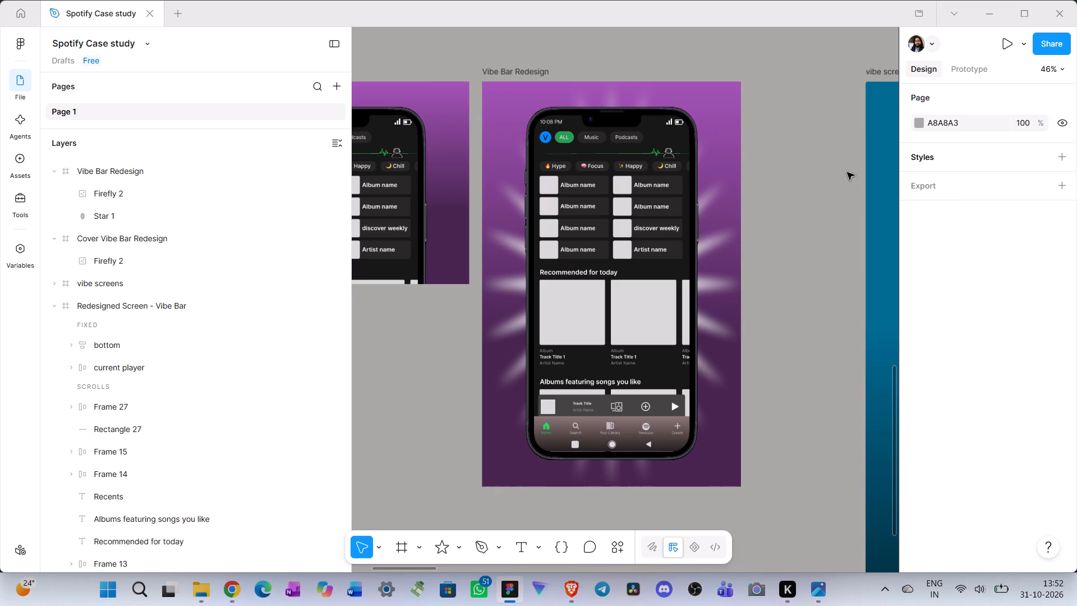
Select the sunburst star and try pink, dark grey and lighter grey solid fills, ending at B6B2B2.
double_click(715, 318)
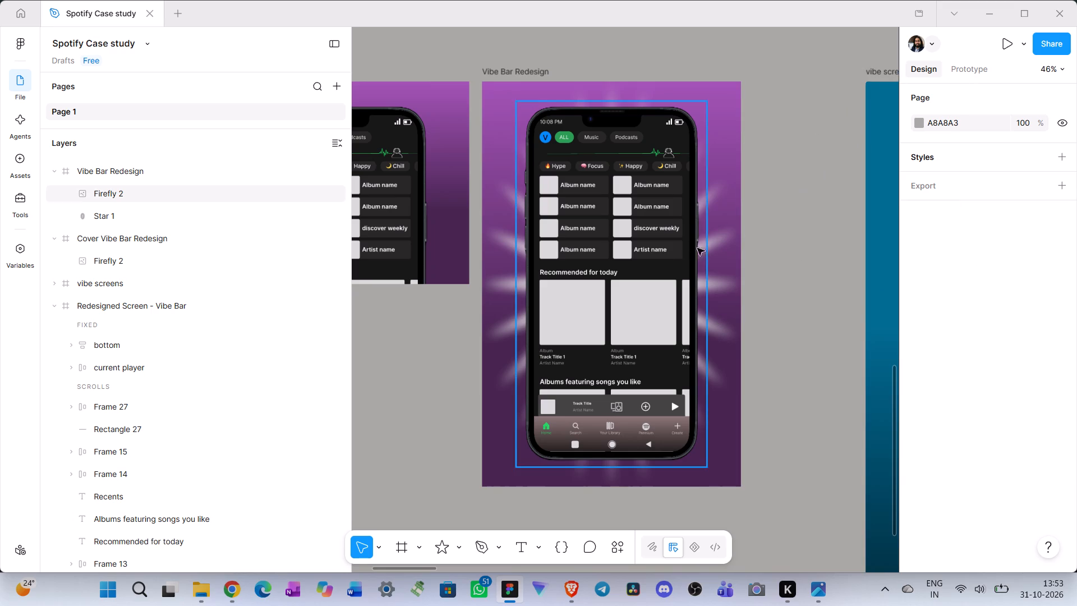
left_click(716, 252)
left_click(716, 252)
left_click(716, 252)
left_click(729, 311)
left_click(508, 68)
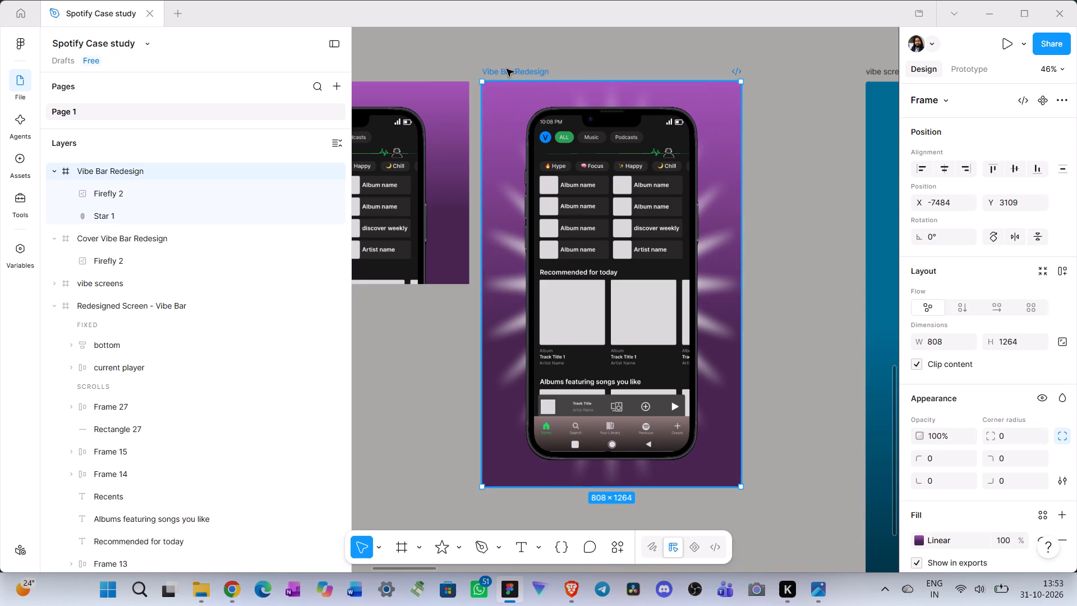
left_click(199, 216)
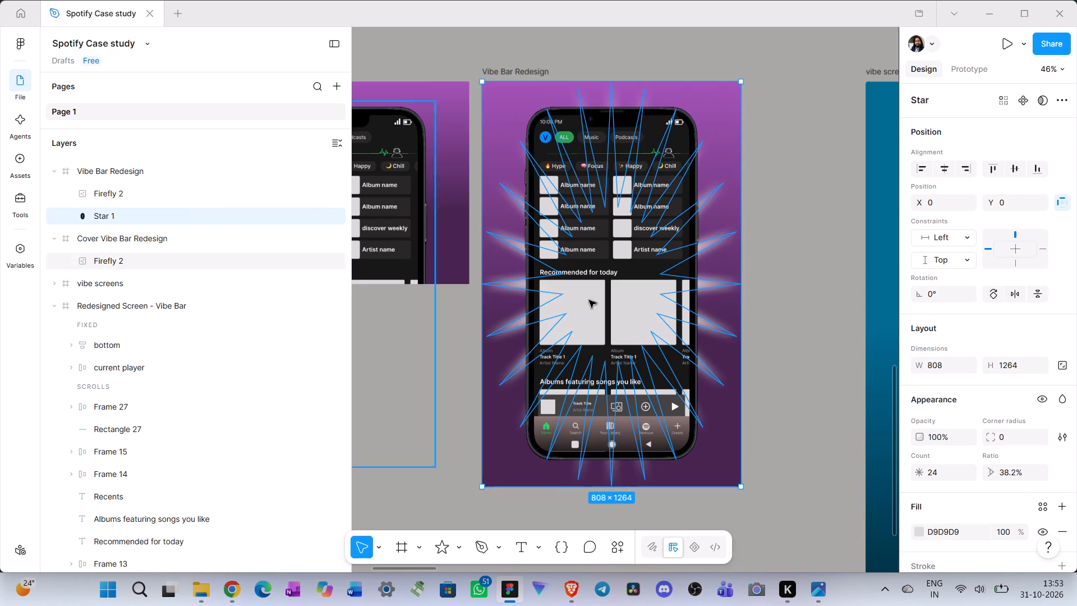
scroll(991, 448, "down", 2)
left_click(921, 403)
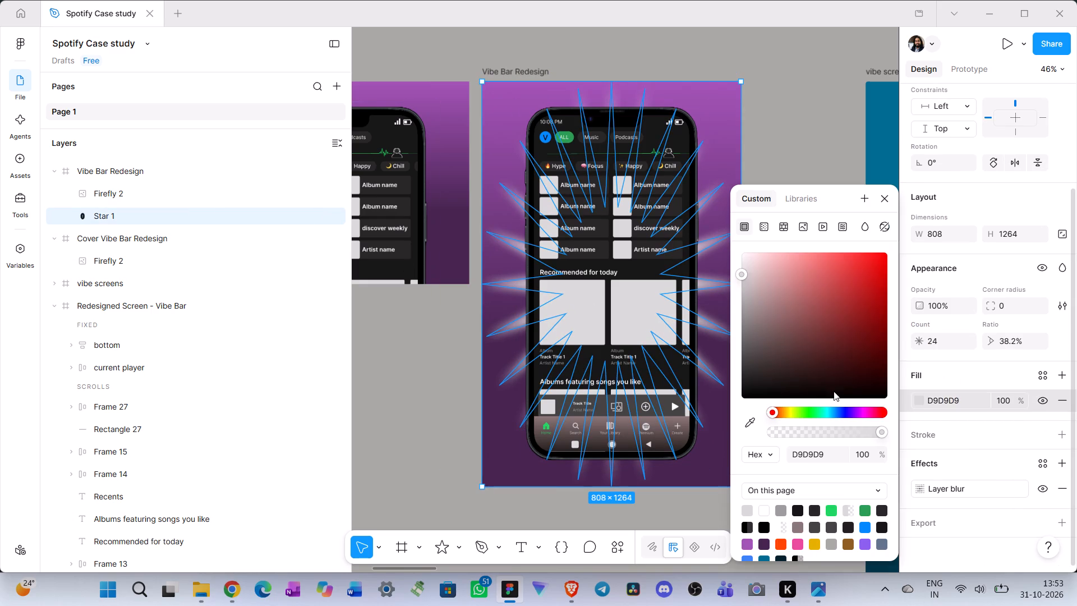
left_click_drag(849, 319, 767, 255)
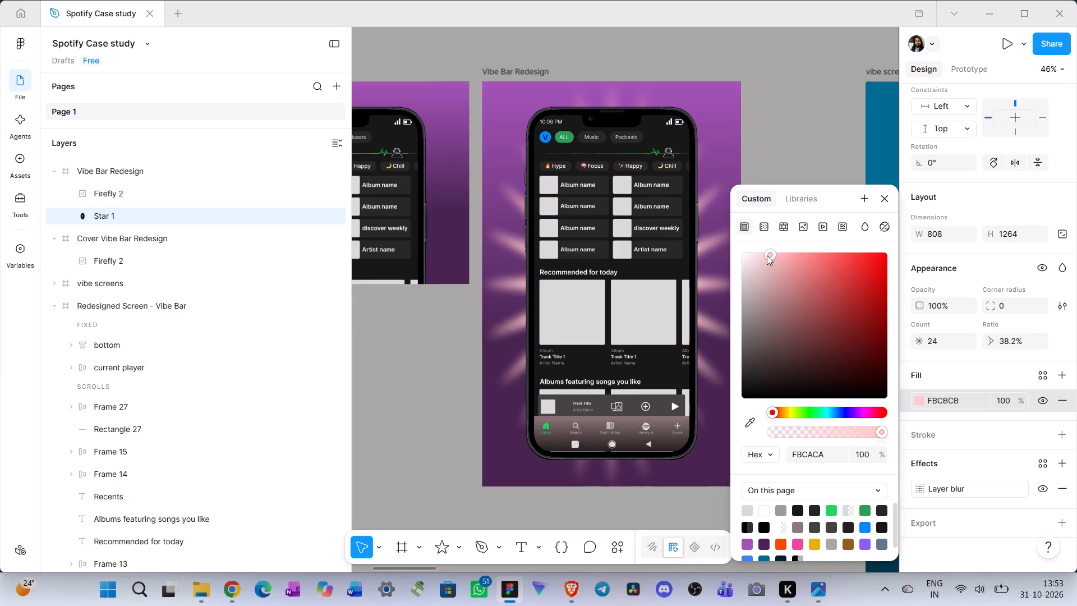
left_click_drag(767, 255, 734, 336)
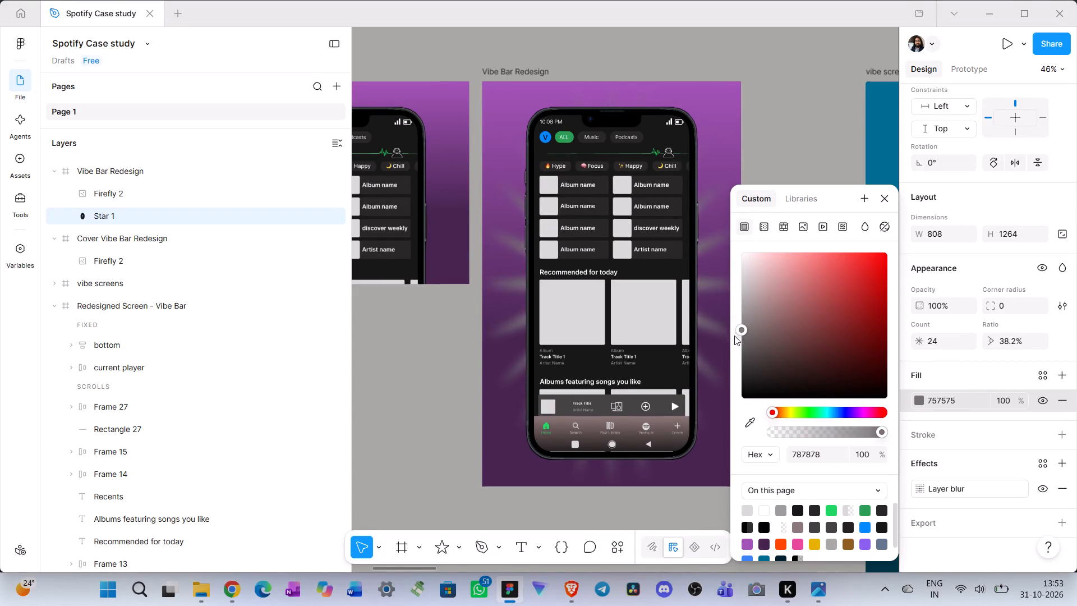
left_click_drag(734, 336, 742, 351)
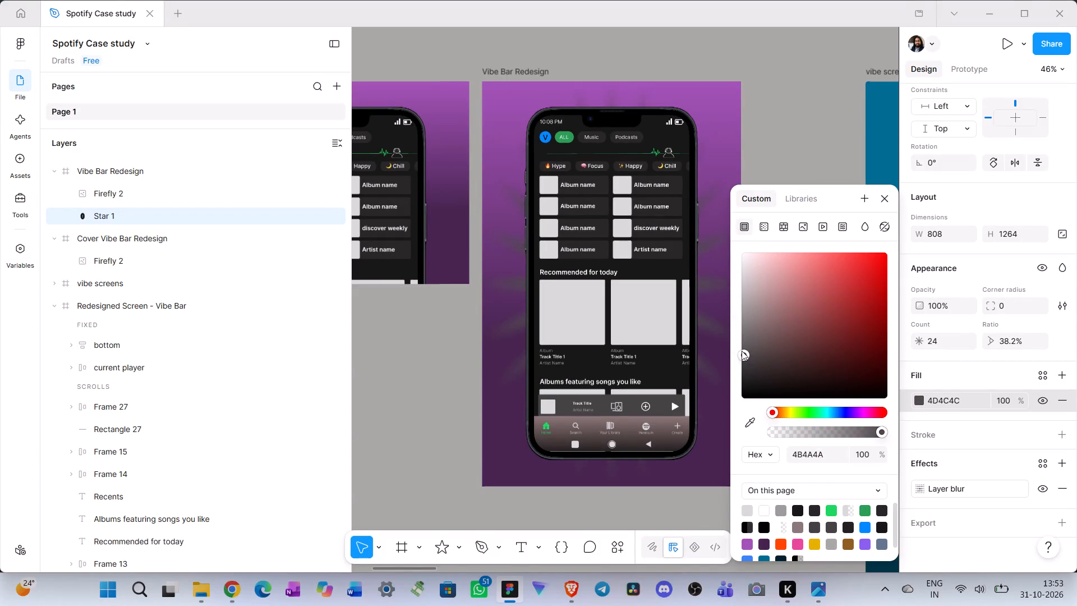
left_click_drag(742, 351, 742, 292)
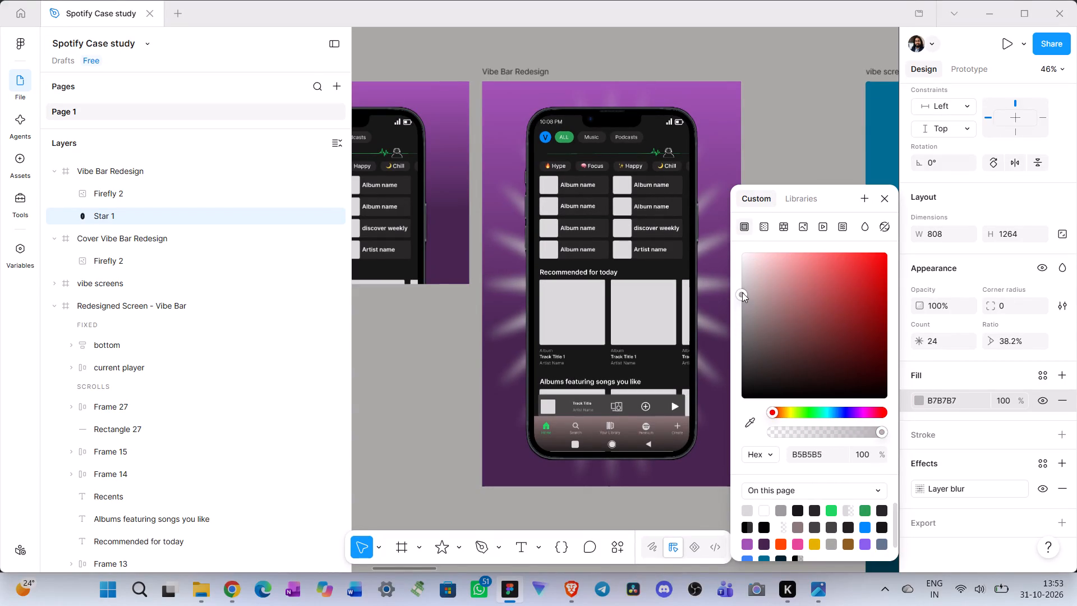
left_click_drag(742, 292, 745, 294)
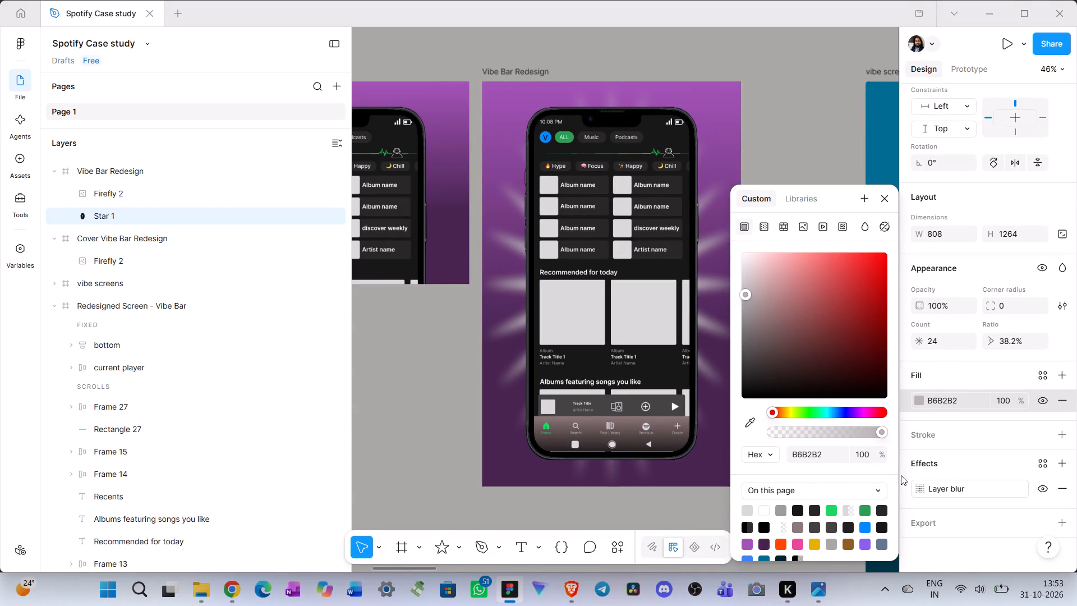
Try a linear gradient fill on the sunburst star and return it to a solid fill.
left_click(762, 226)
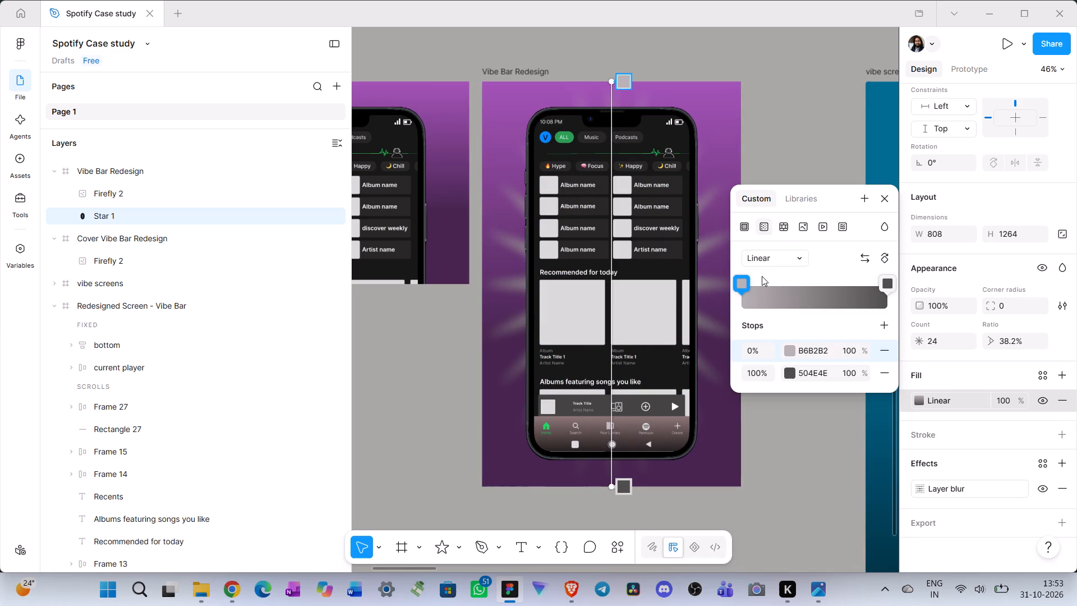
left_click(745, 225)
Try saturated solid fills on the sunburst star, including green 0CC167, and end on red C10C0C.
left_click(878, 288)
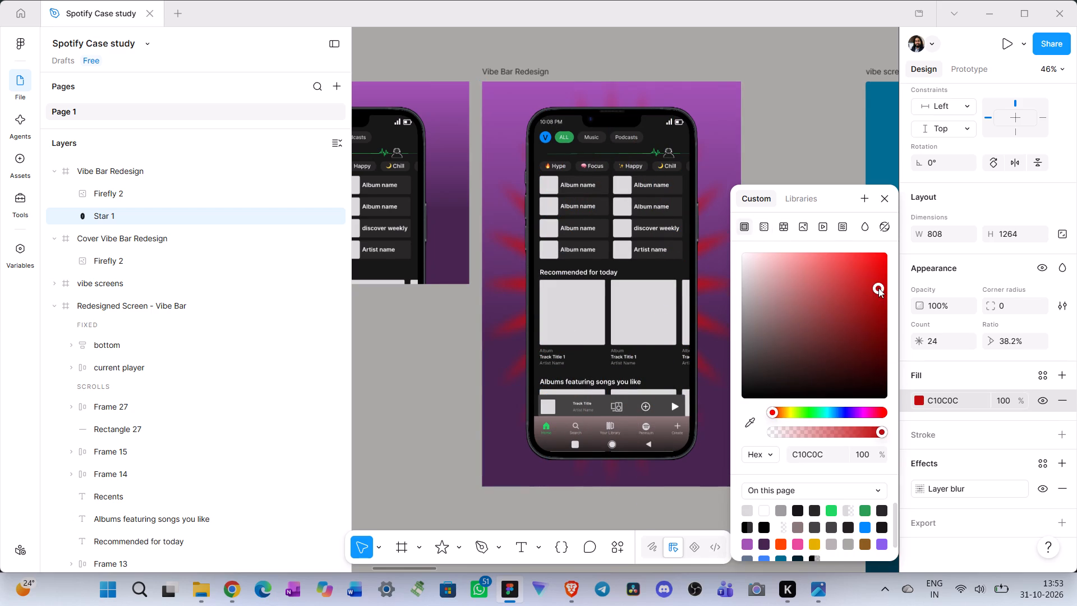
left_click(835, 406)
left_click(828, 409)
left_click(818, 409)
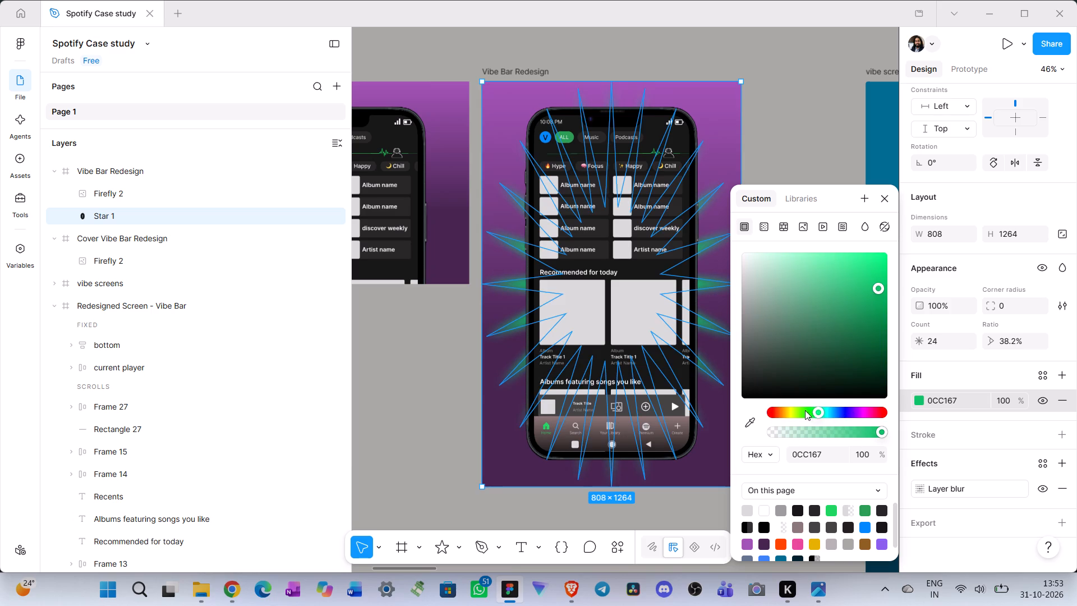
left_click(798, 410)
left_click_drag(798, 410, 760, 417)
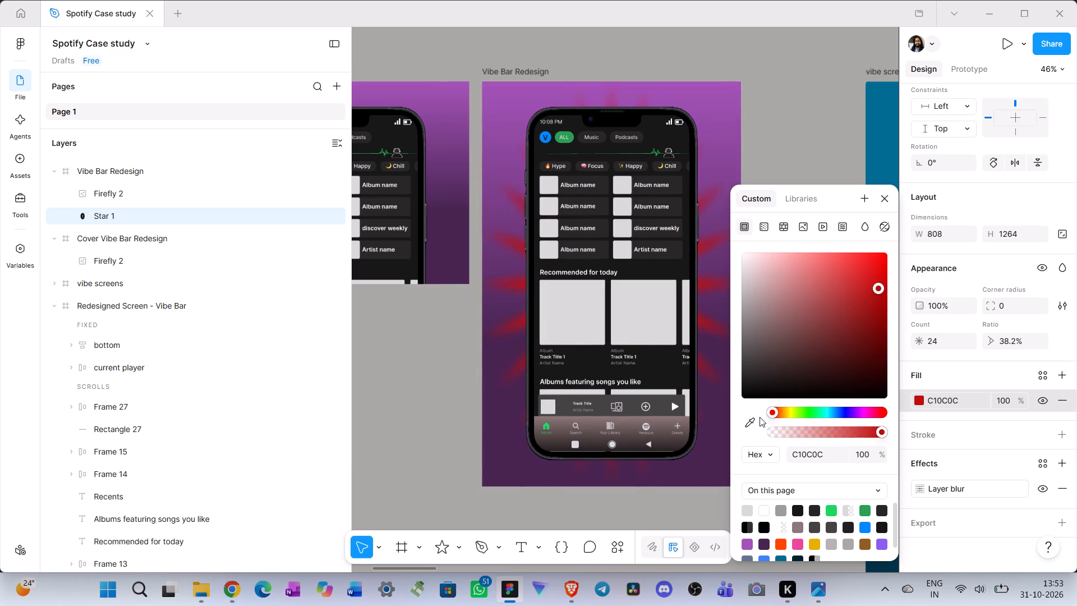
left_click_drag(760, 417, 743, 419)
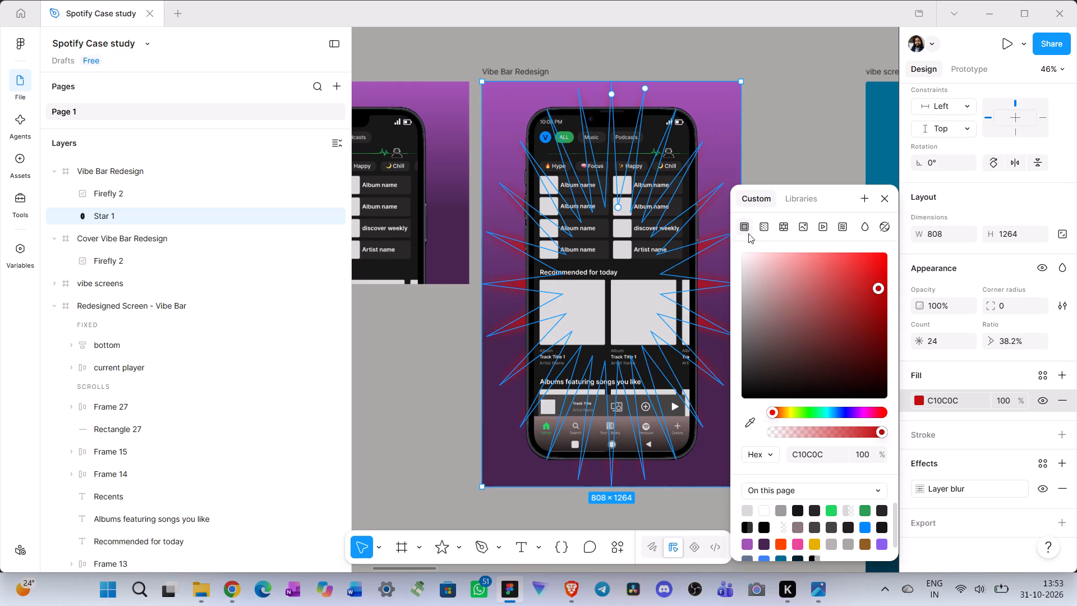
Set the sunburst star's fill to white FFFFFF and convert it to a linear gradient.
left_click_drag(748, 265, 675, 229)
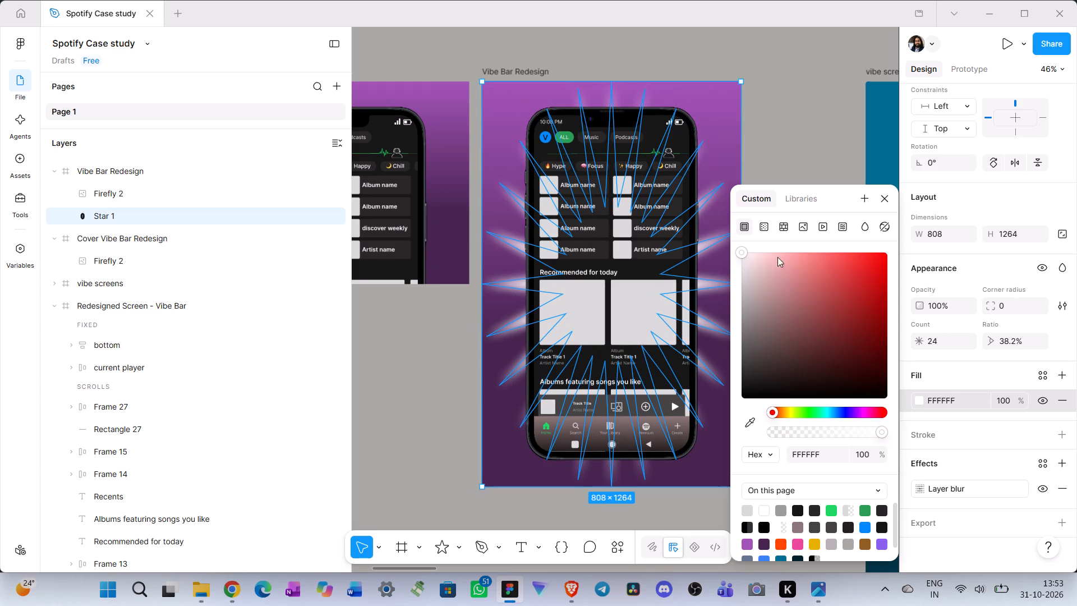
left_click(760, 223)
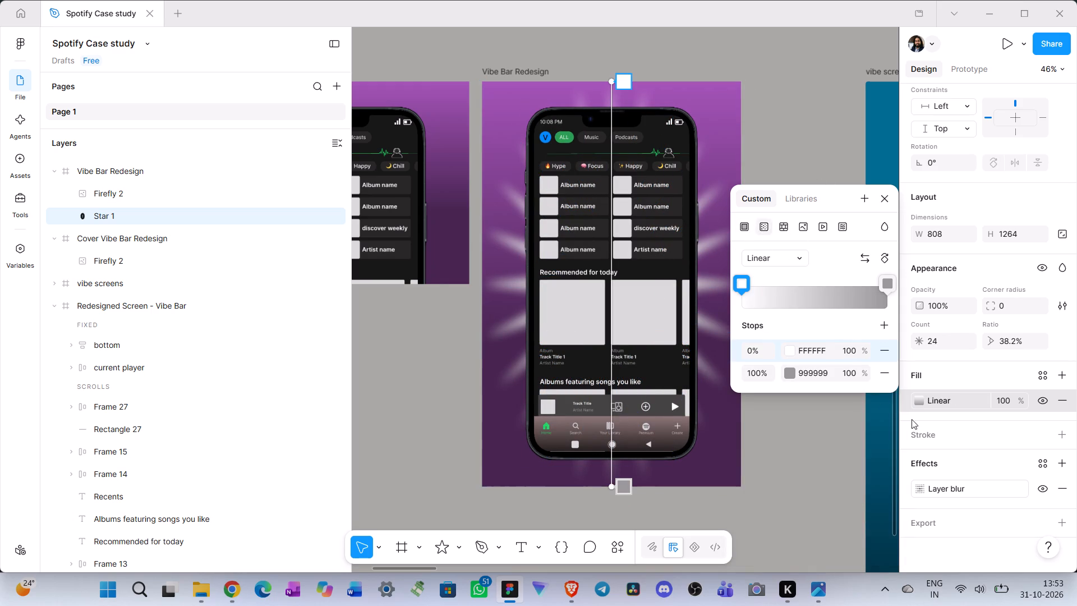
Increase the sunburst star's uniform layer blur to 56.2.
left_click(919, 488)
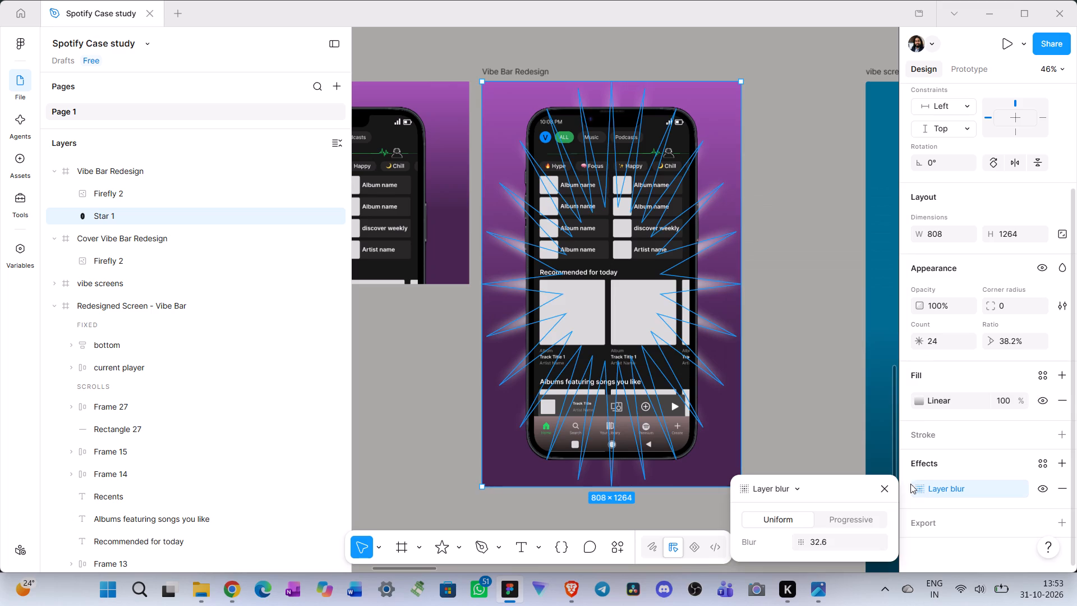
left_click_drag(800, 543, 793, 328)
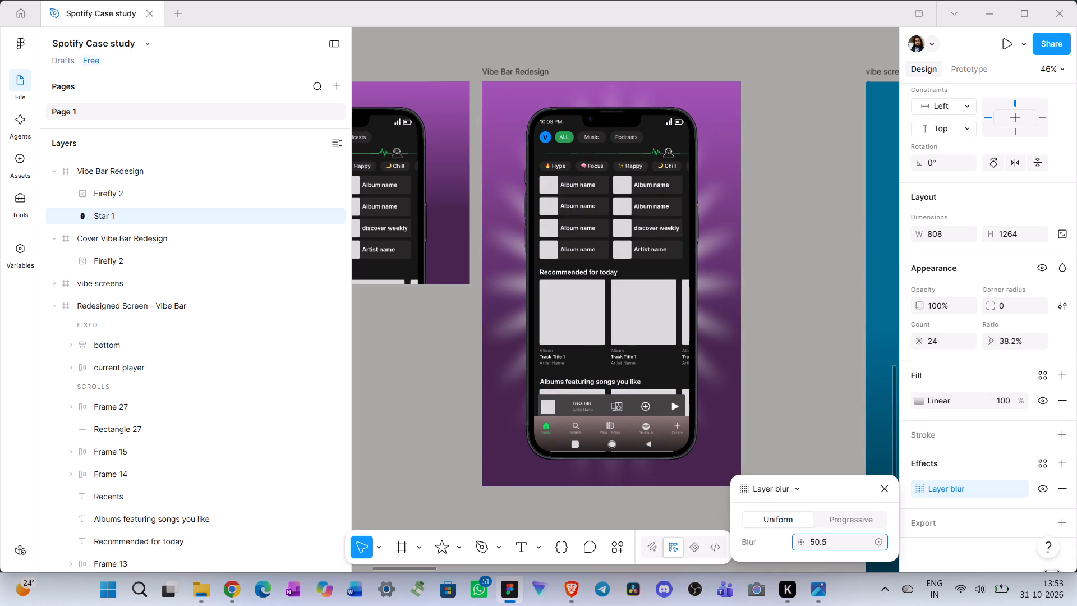
left_click_drag(793, 328, 588, 277)
left_click_drag(588, 277, 497, 287)
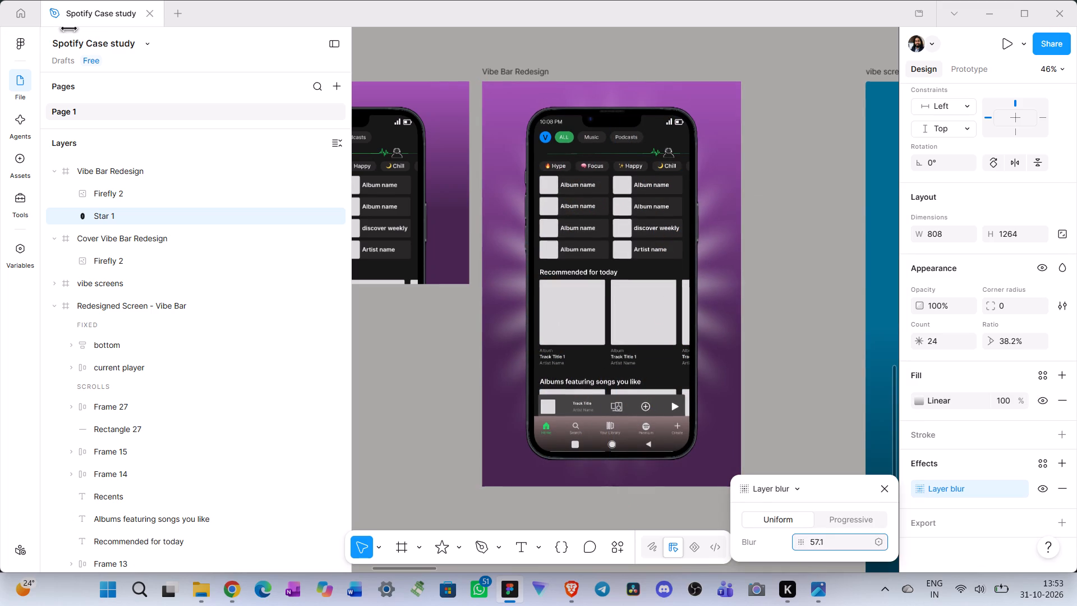
left_click_drag(497, 287, 491, 287)
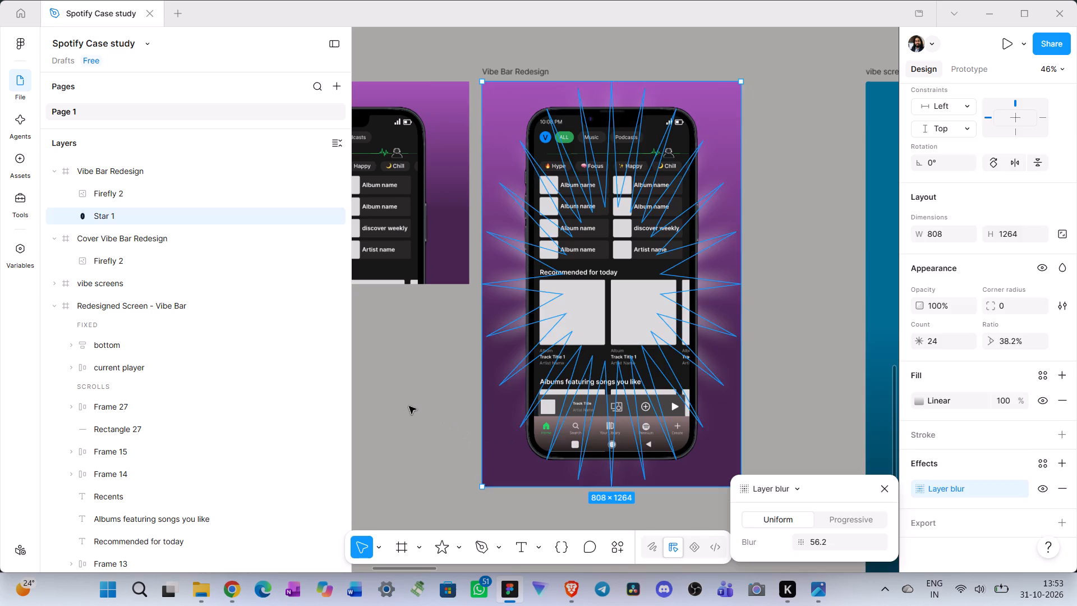
left_click(409, 406)
Export the Vibe Bar Redesign frame at 1x as Vibe Bar Redesign .png into the Downloads folder.
scroll(774, 388, "up", 1)
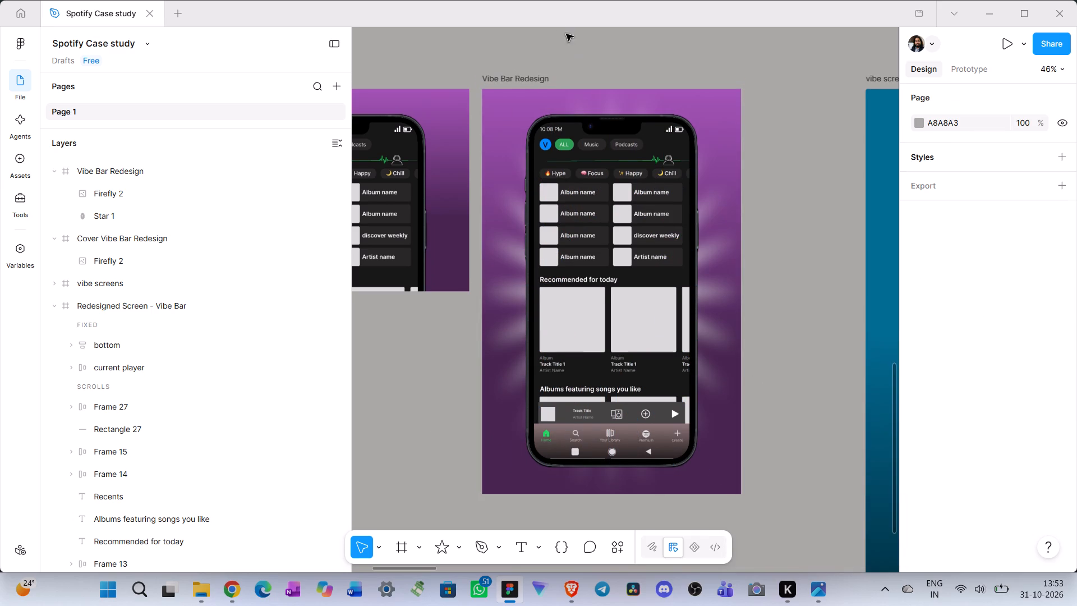
left_click(518, 76)
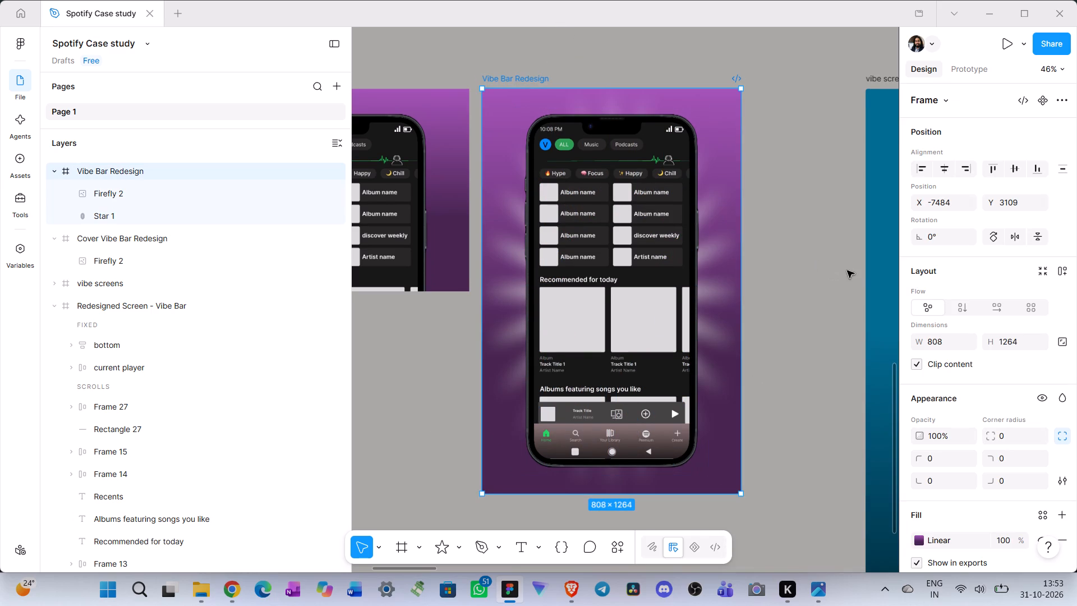
scroll(960, 295, "down", 4)
scroll(969, 456, "down", 5)
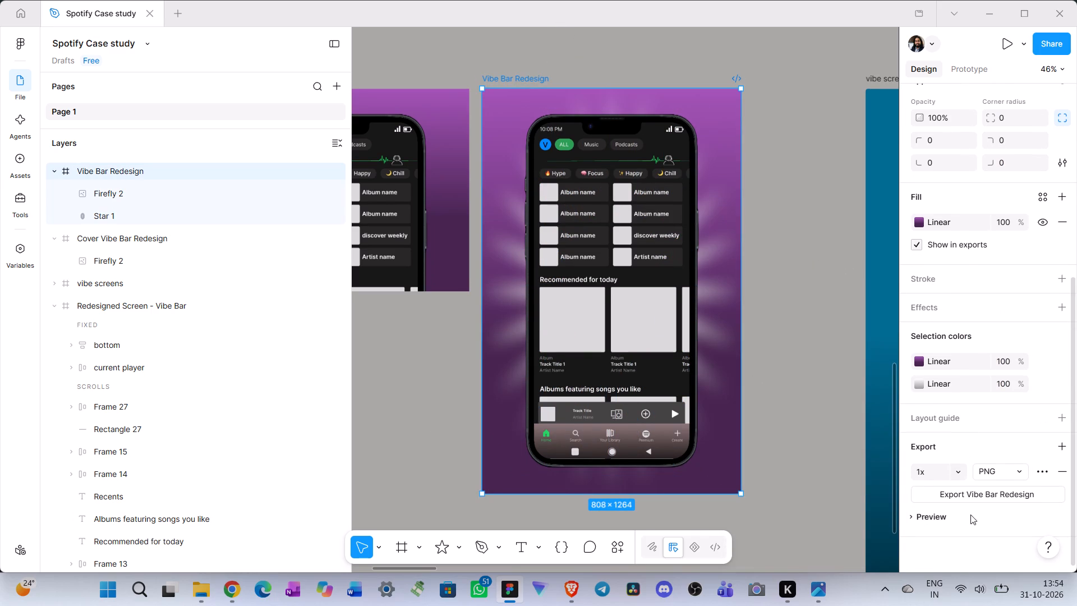
left_click(974, 493)
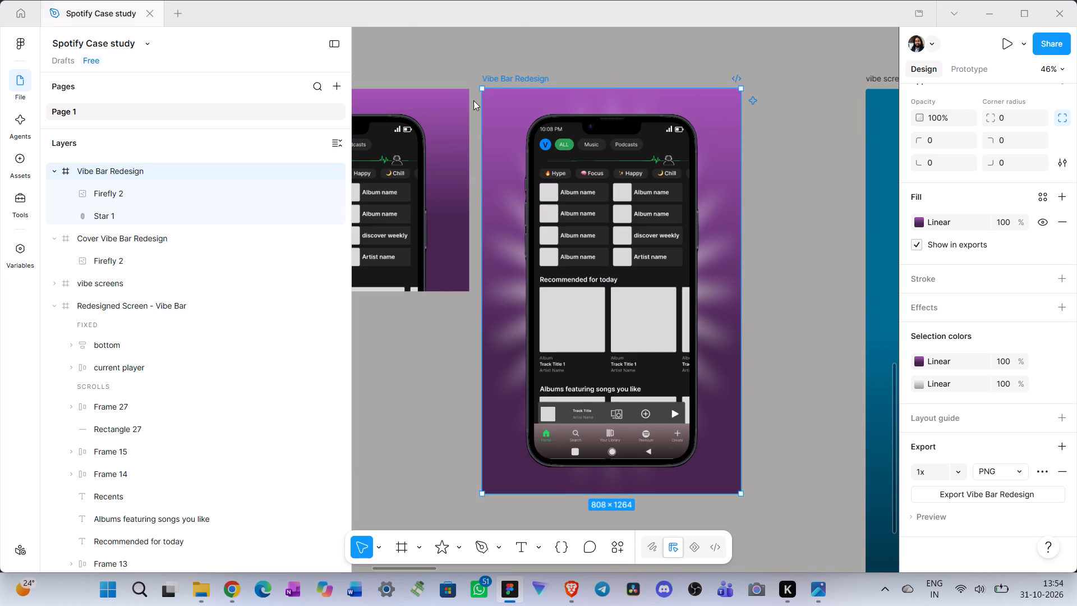
left_click(75, 158)
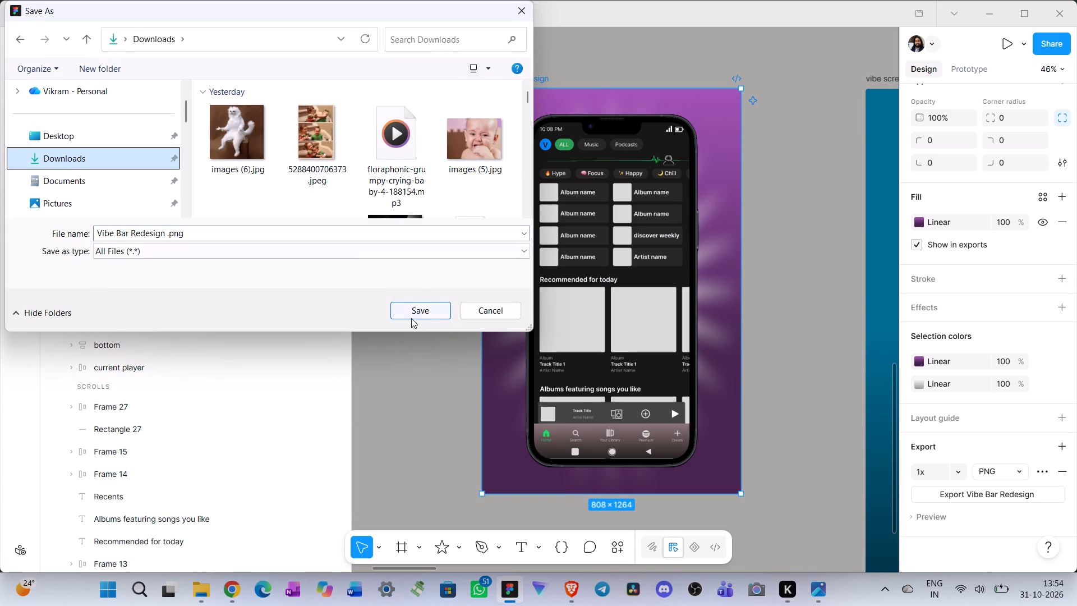
left_click(413, 313)
left_click(571, 300)
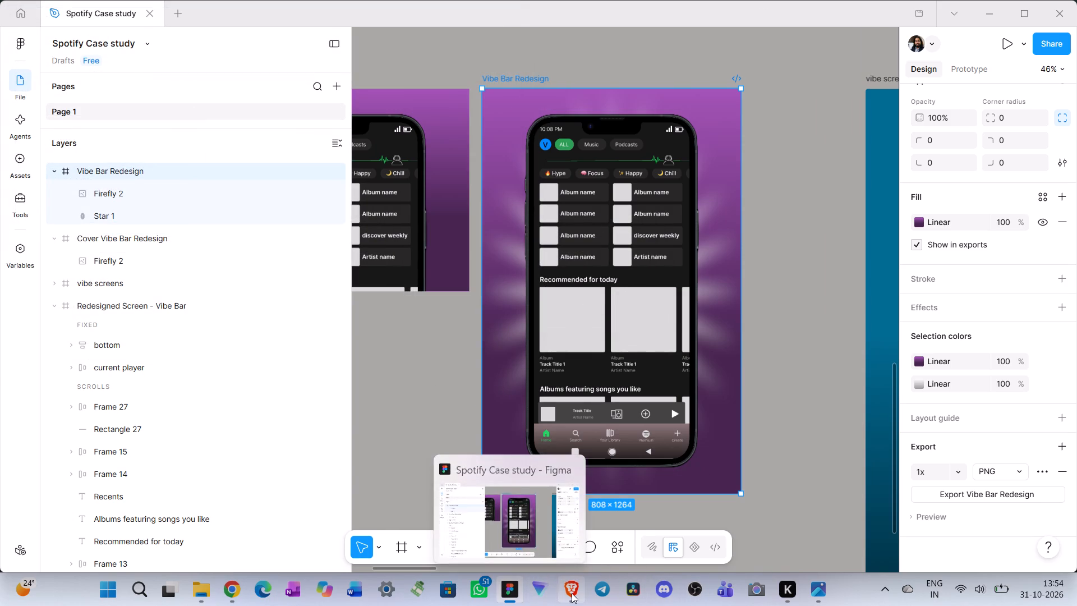
Switch to the Behance project editor in Chrome and replace the first phone image with the newly exported PNG from Downloads.
left_click(225, 592)
left_click(129, 11)
scroll(479, 355, "down", 2)
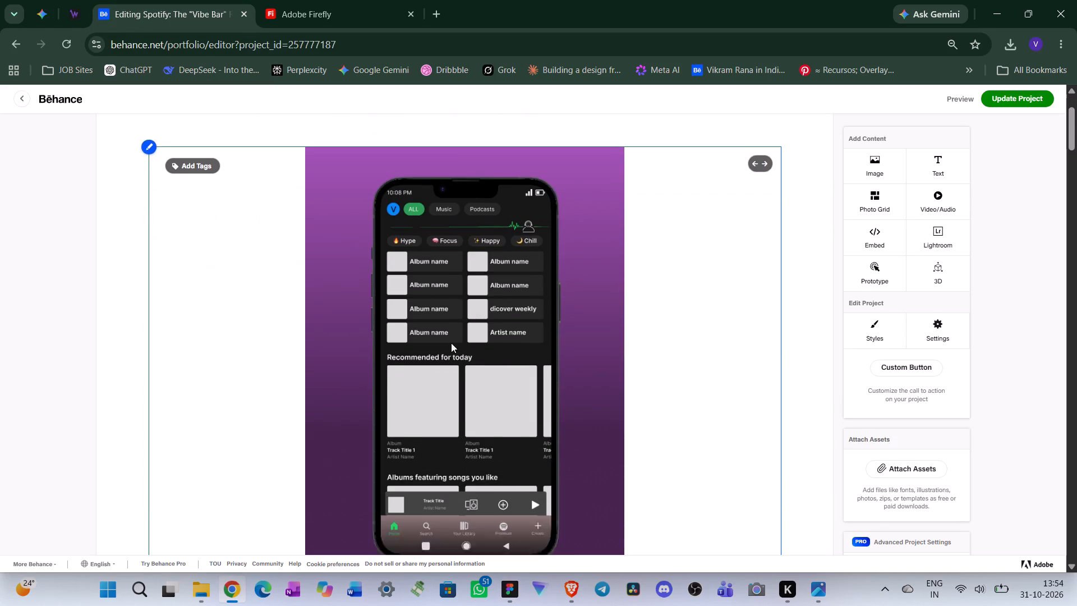
scroll(691, 281, "up", 1)
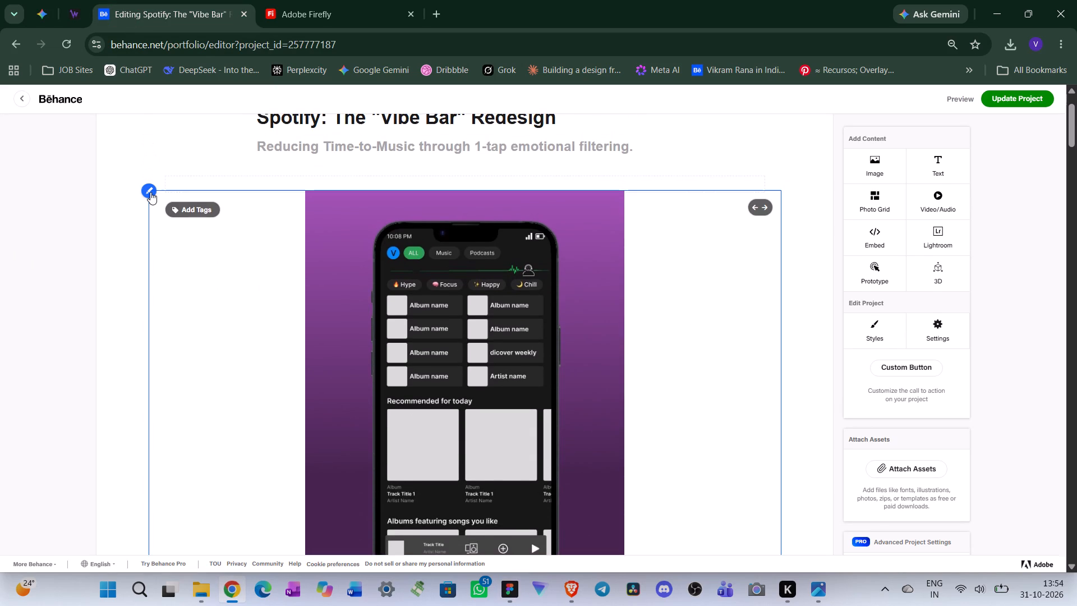
left_click(150, 192)
left_click(165, 244)
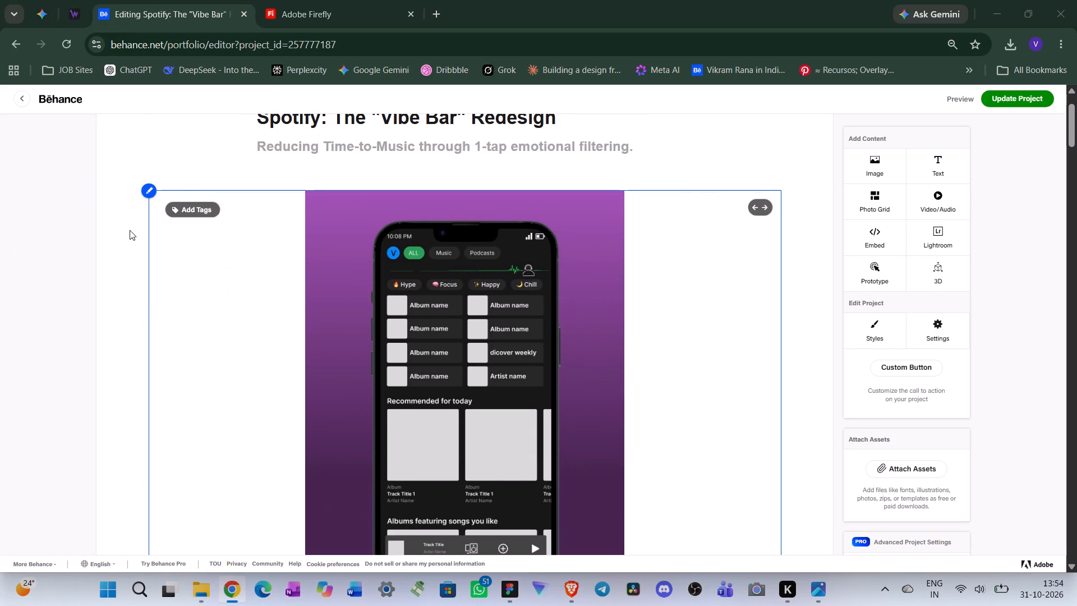
left_click(170, 337)
left_click(167, 327)
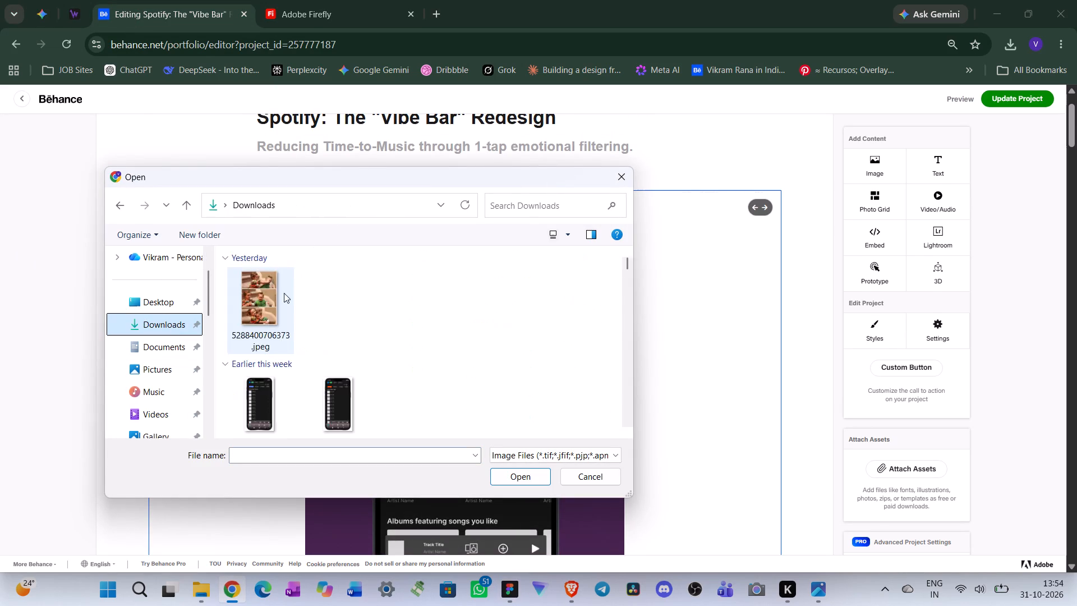
left_click(265, 313)
left_click(513, 473)
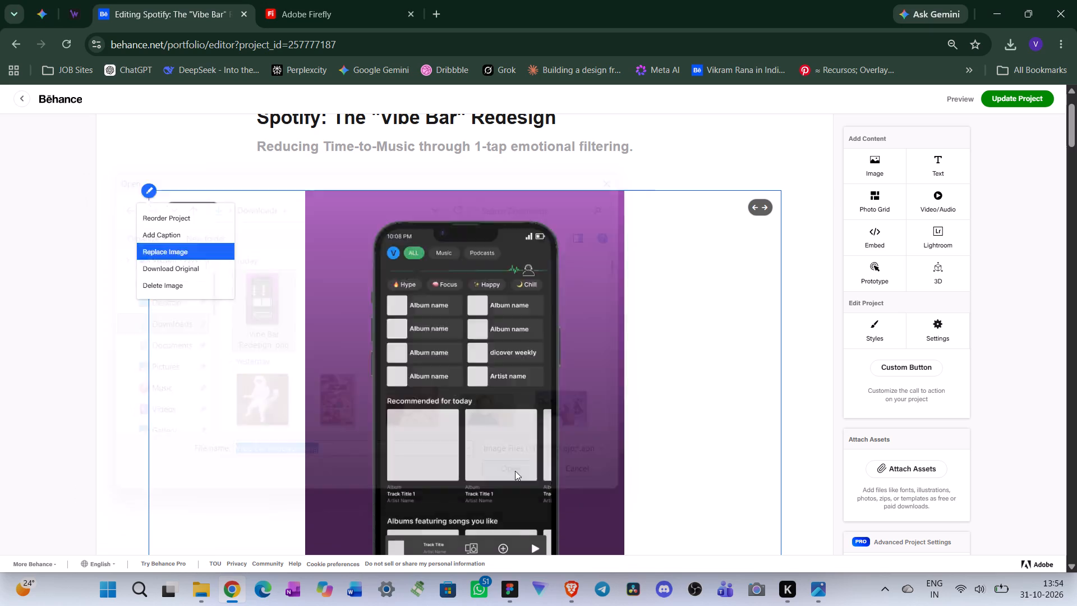
Look over the Before vs. After Comparison section and update the published project with the replaced image.
scroll(633, 416, "down", 12)
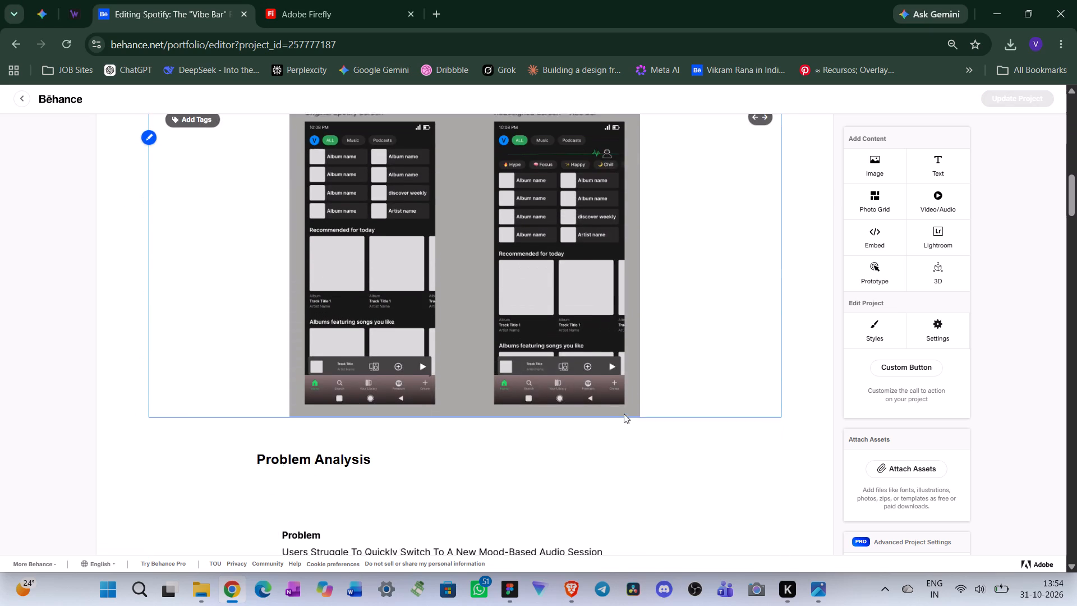
scroll(442, 370, "up", 3)
scroll(383, 366, "down", 1)
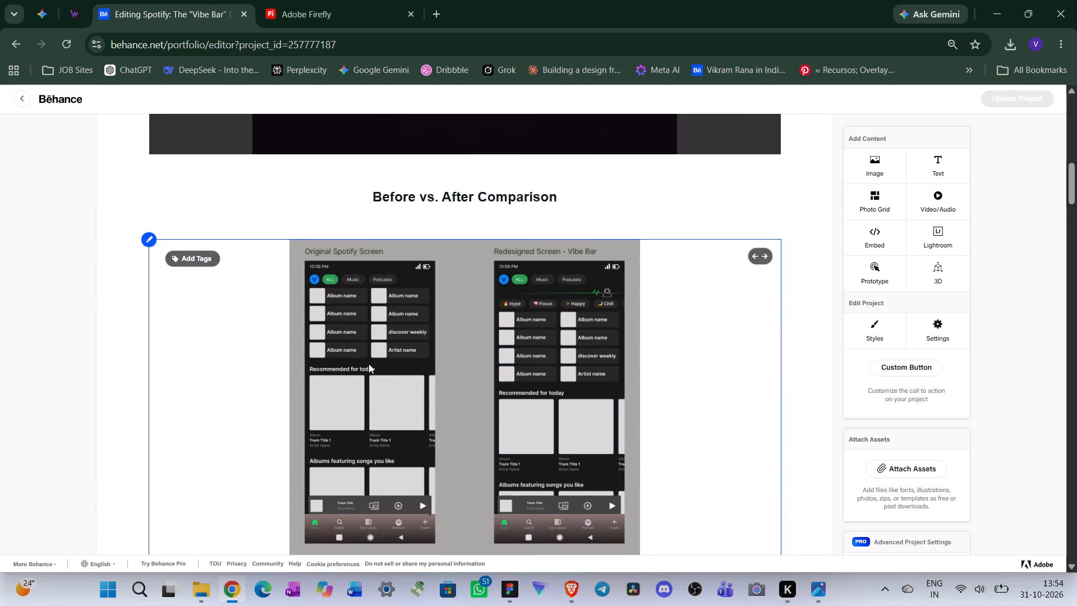
scroll(339, 338, "down", 3)
scroll(372, 370, "up", 4)
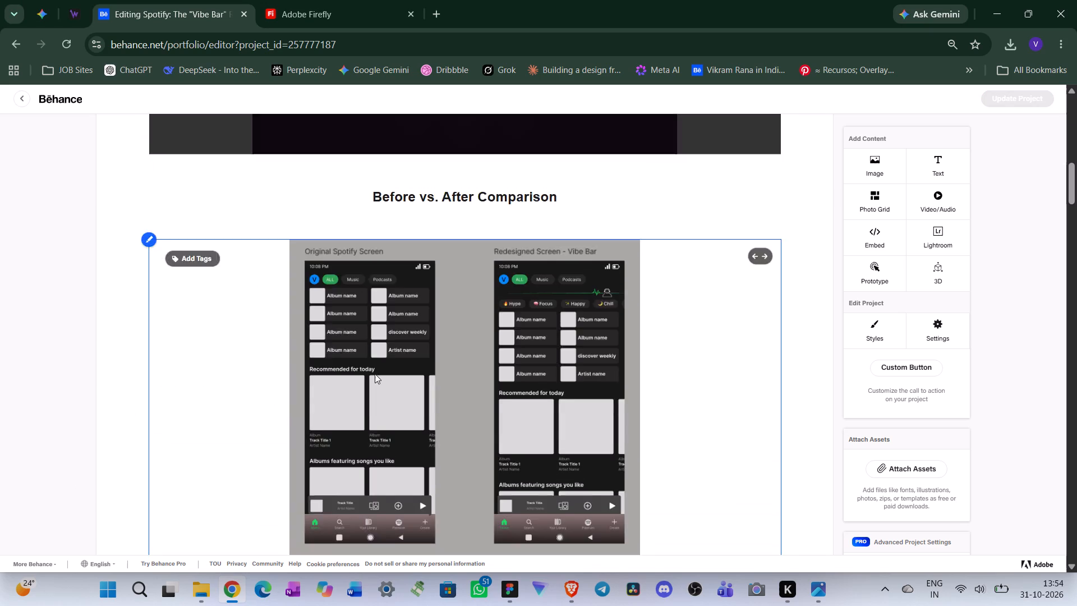
scroll(375, 374, "up", 11)
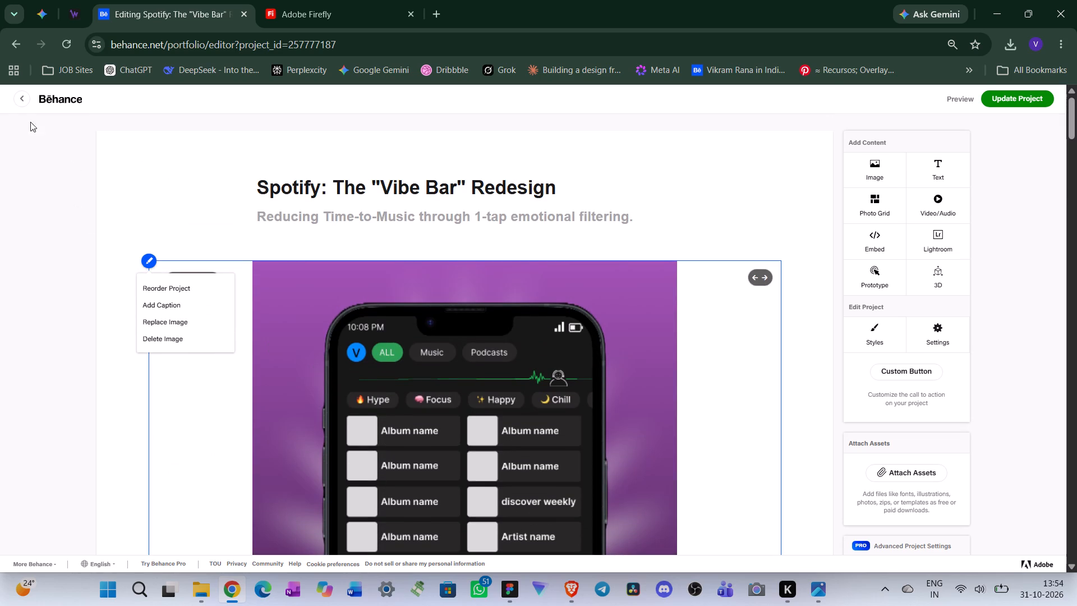
left_click(1014, 95)
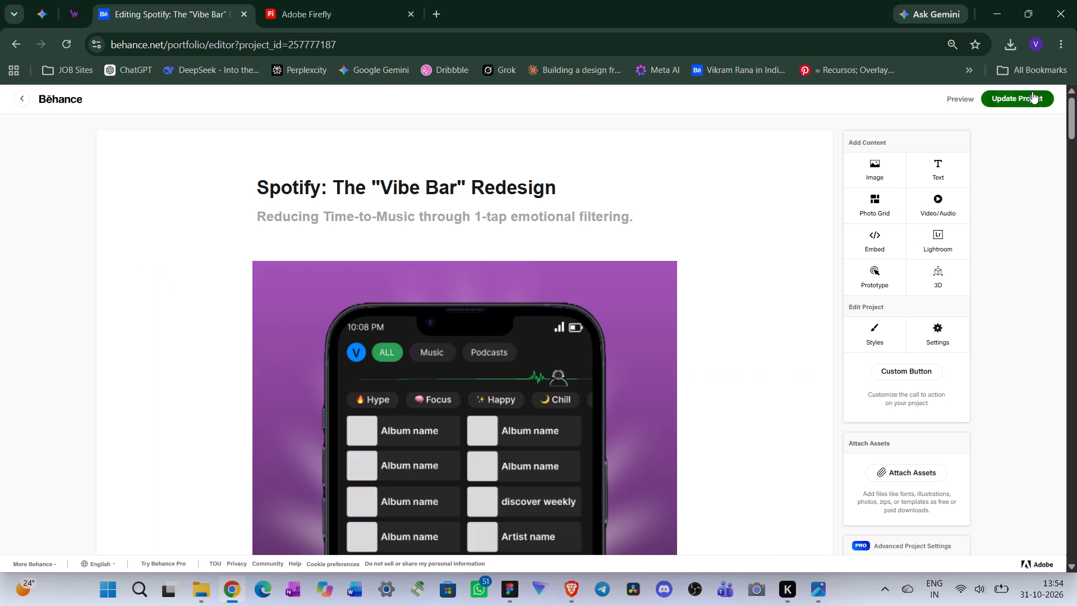
left_click(1009, 101)
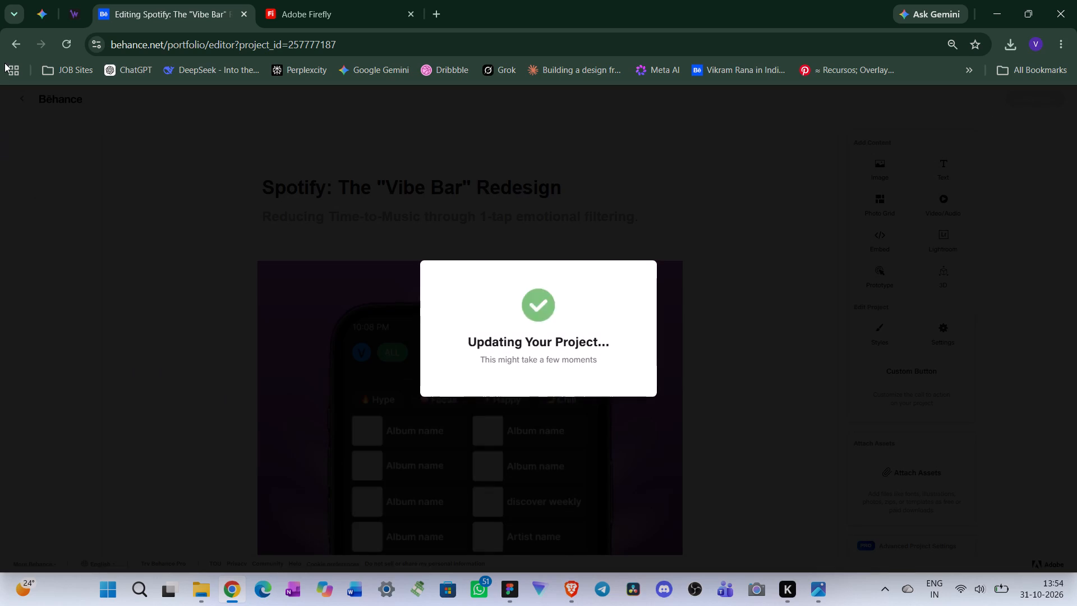
Go back to the profile, reopen the Vibe Bar case study for editing and preview its new opening image.
left_click(12, 44)
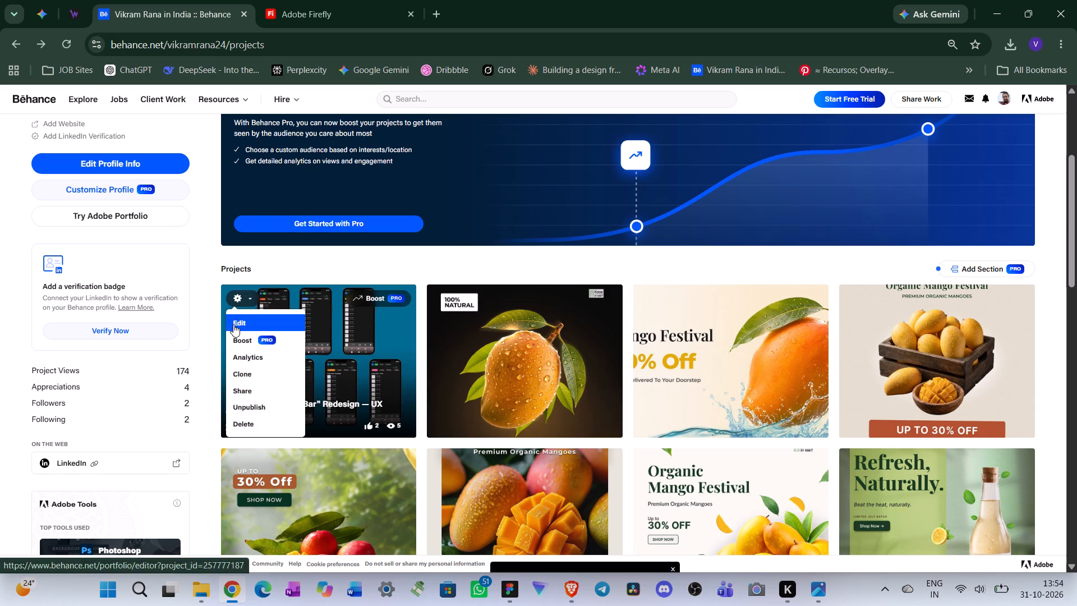
left_click(233, 324)
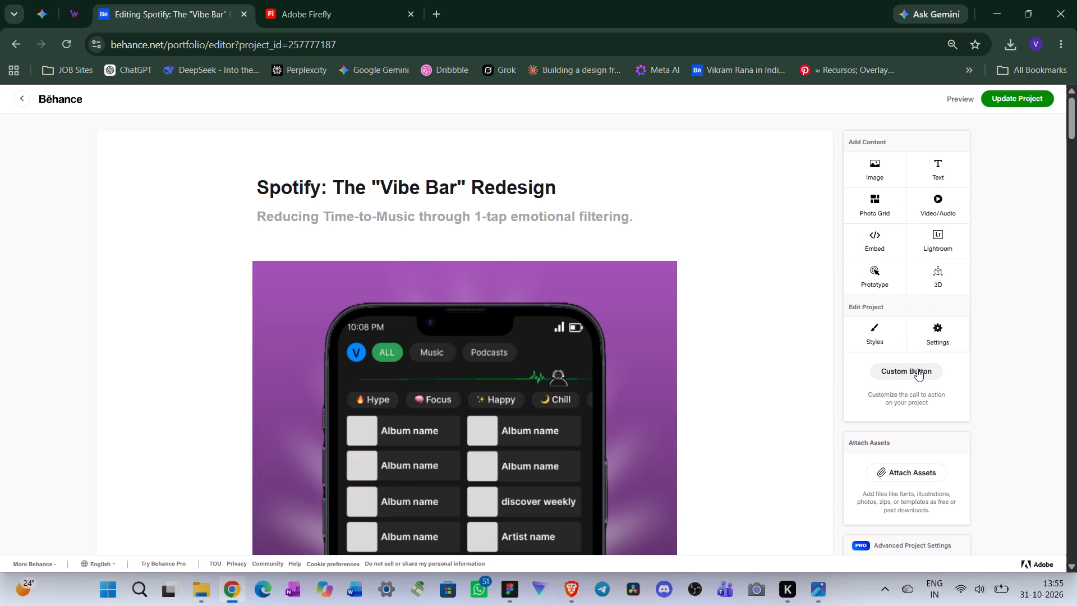
left_click(962, 98)
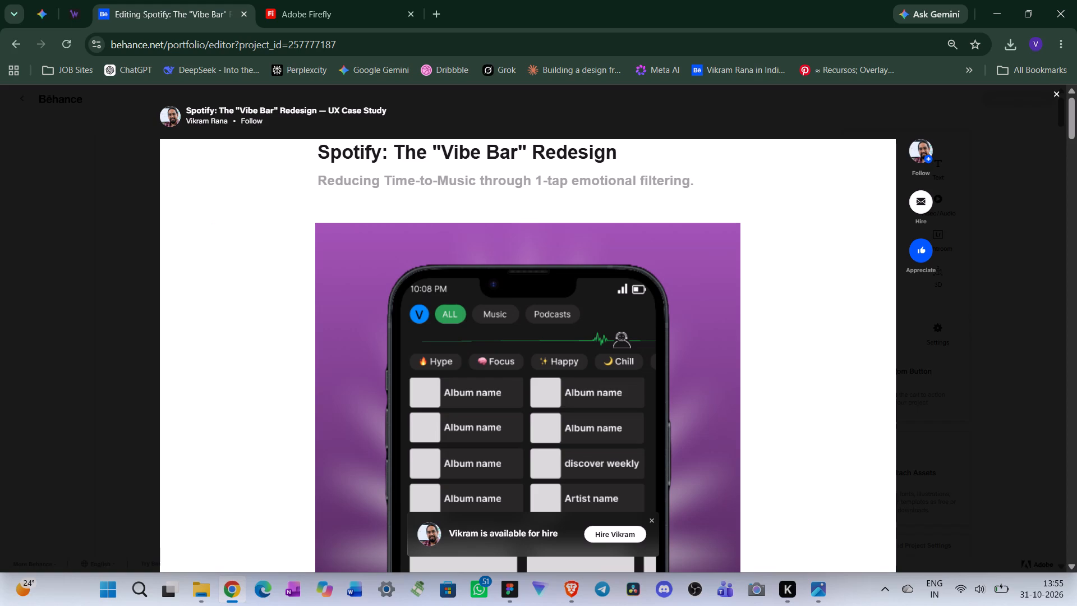
scroll(531, 387, "down", 2)
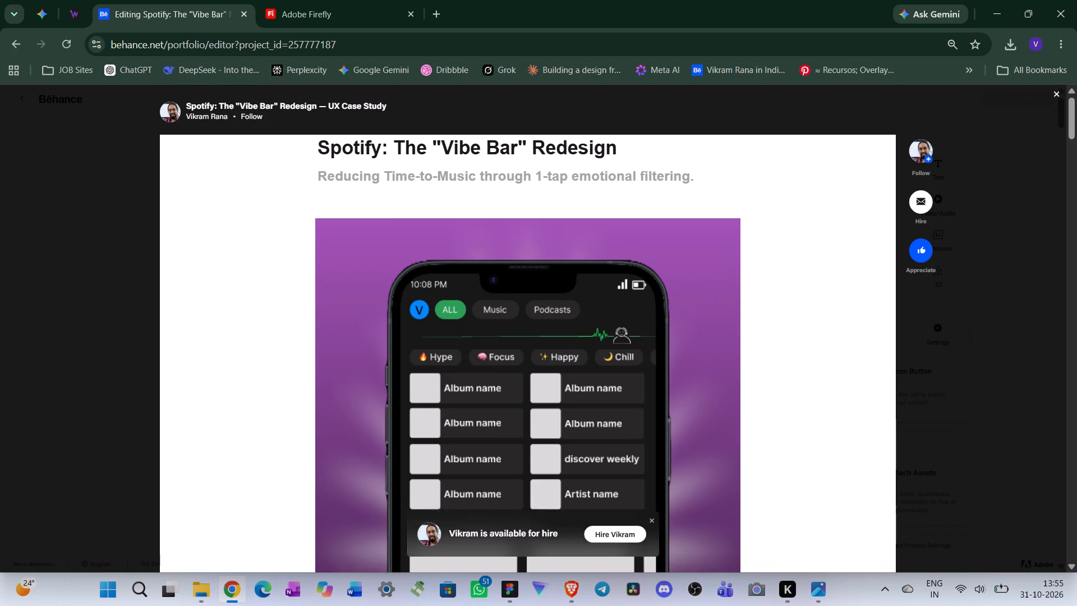
scroll(532, 388, "down", 1)
scroll(532, 388, "up", 3)
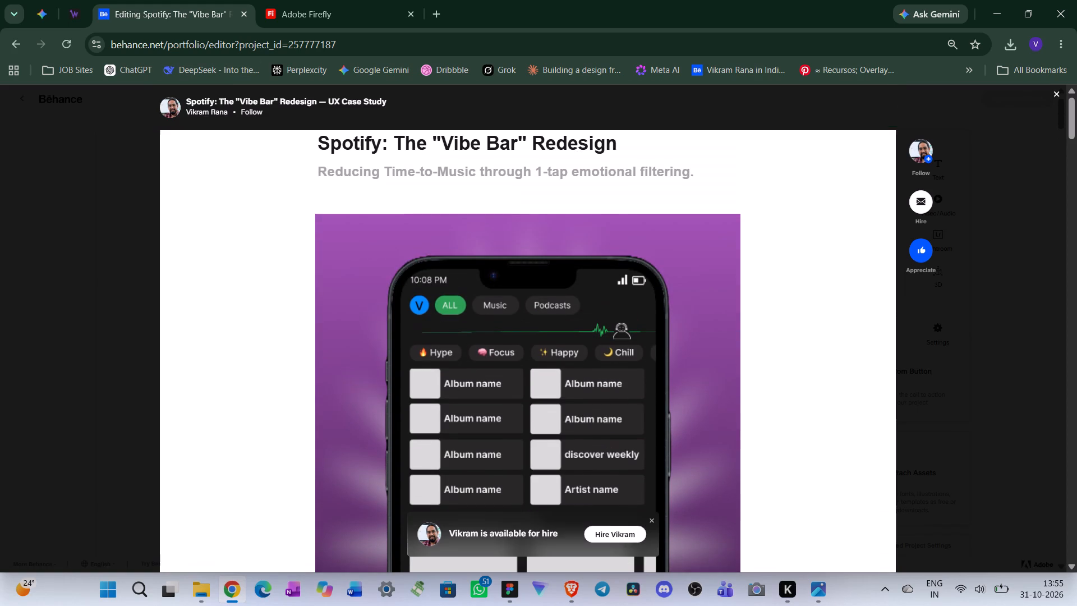
scroll(532, 388, "down", 5)
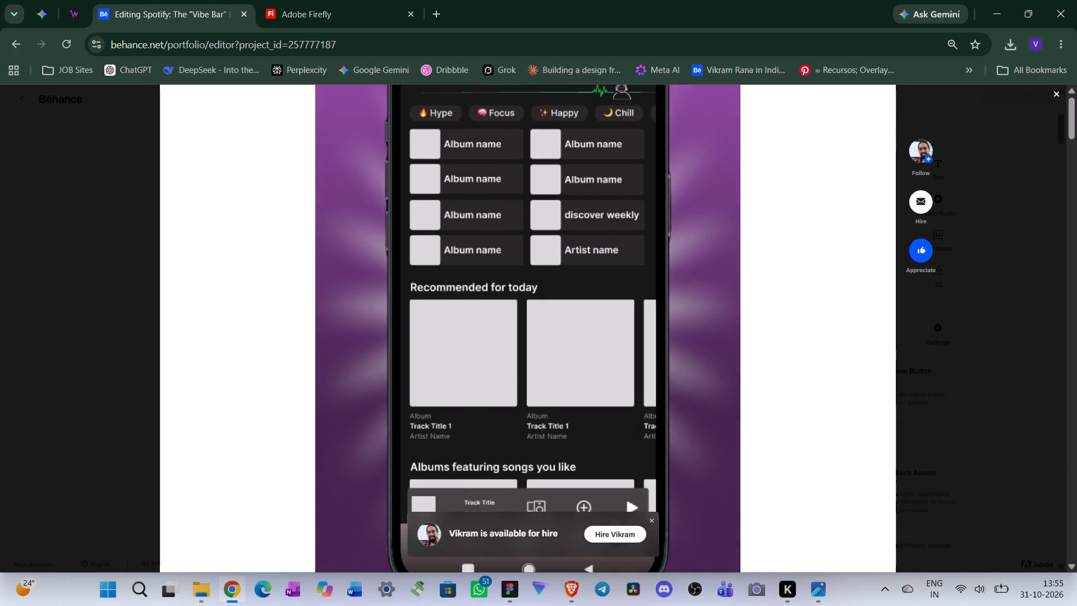
scroll(529, 394, "up", 4)
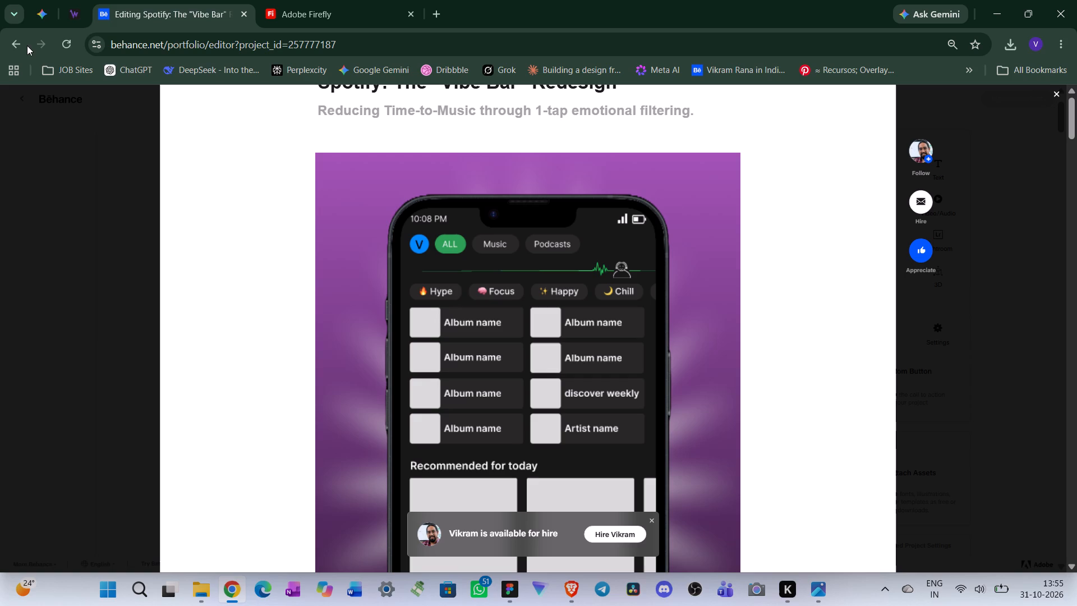
Return to the Behance profile's projects and capture a full-screen screenshot showing the case study's current cover.
left_click(21, 43)
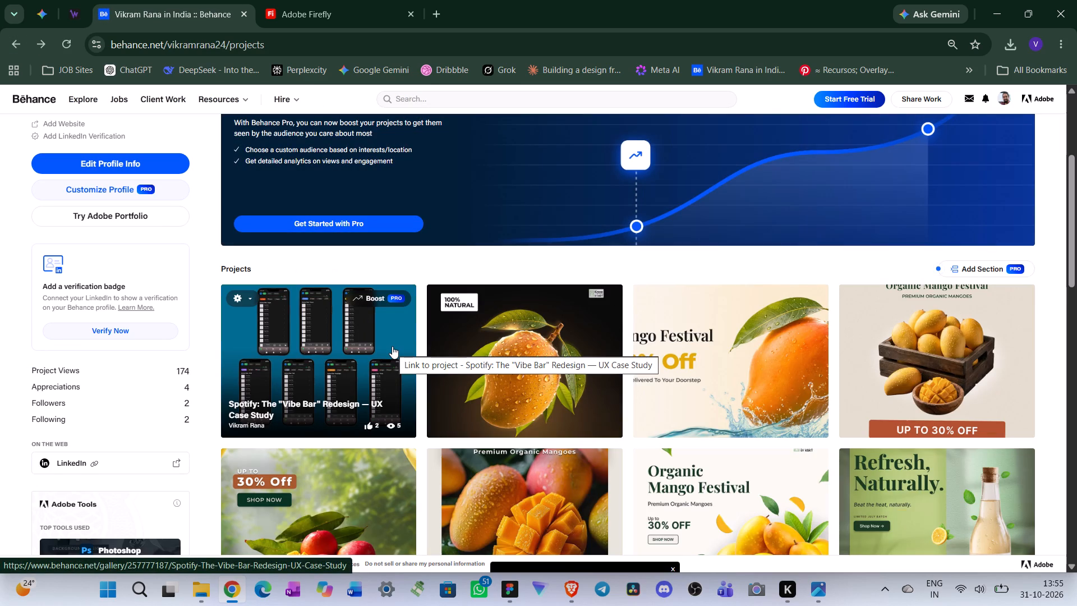
key("Print")
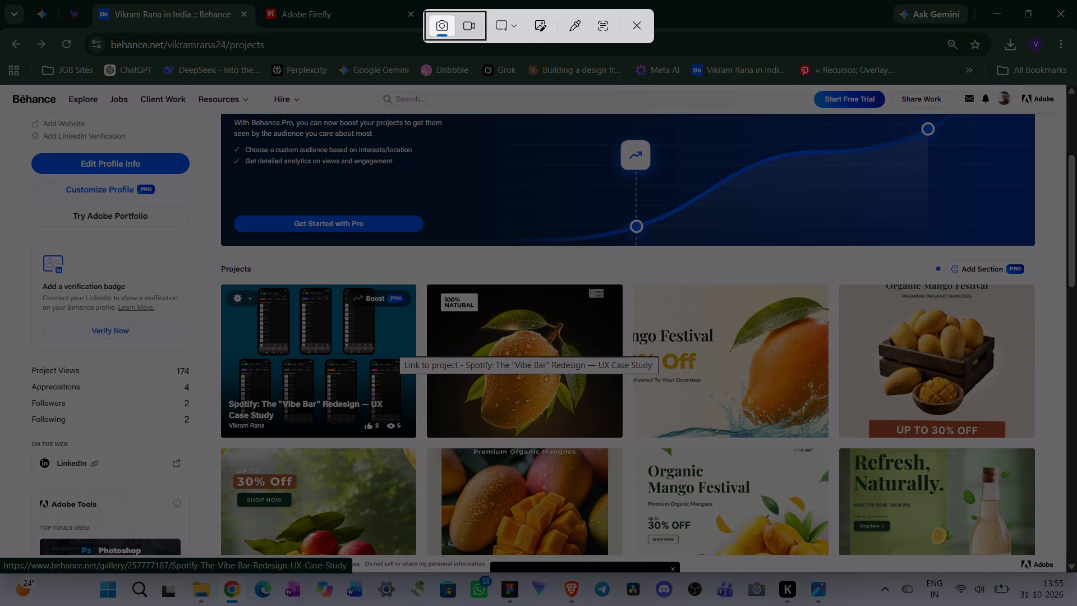
left_click_drag(0, 0, 1074, 599)
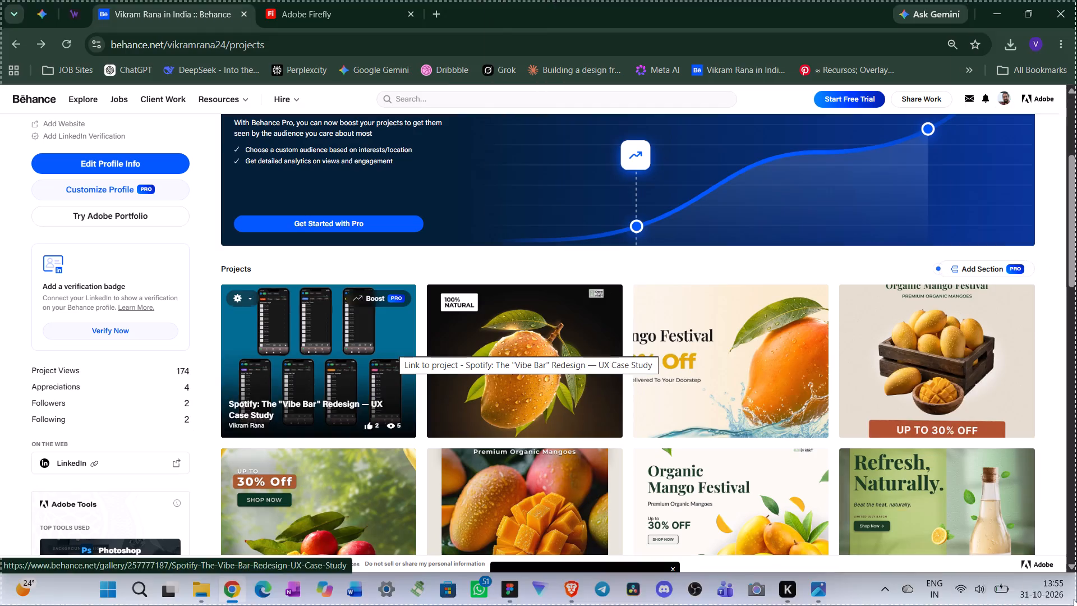
left_click_drag(1074, 599, 978, 417)
left_click(36, 1)
left_click(511, 521)
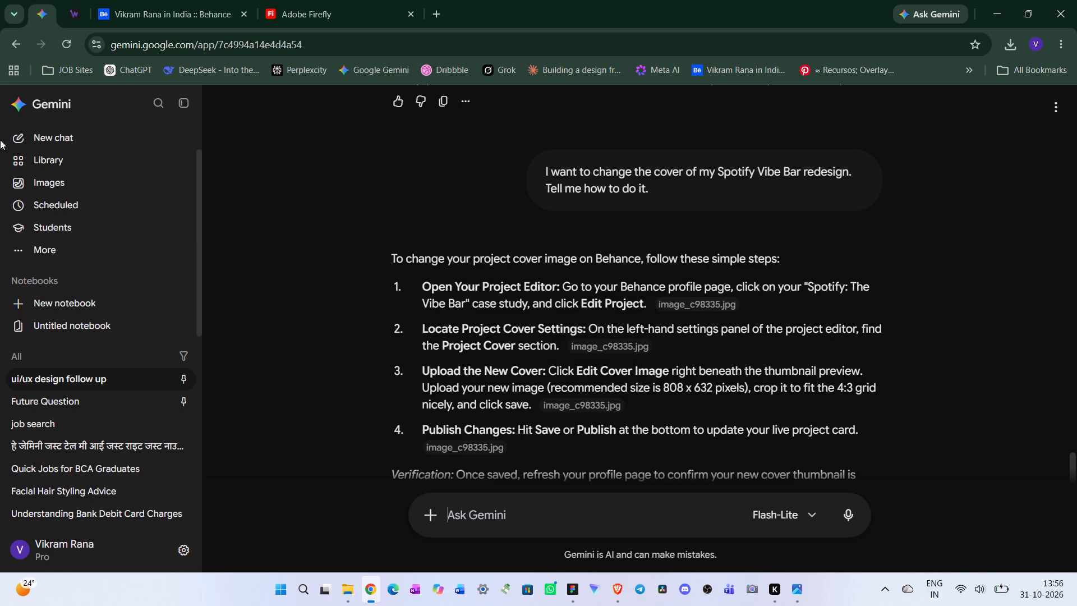
Open the Vibe Bar case study from the Behance profile, look it over down to Before vs. After Comparison, and close it.
left_click(122, 12)
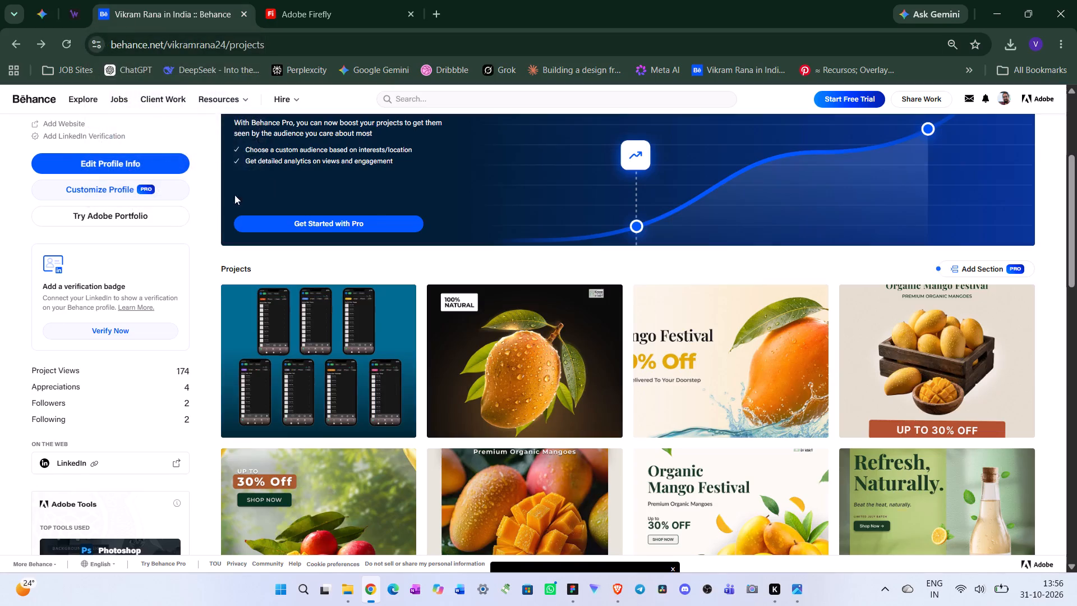
left_click(314, 382)
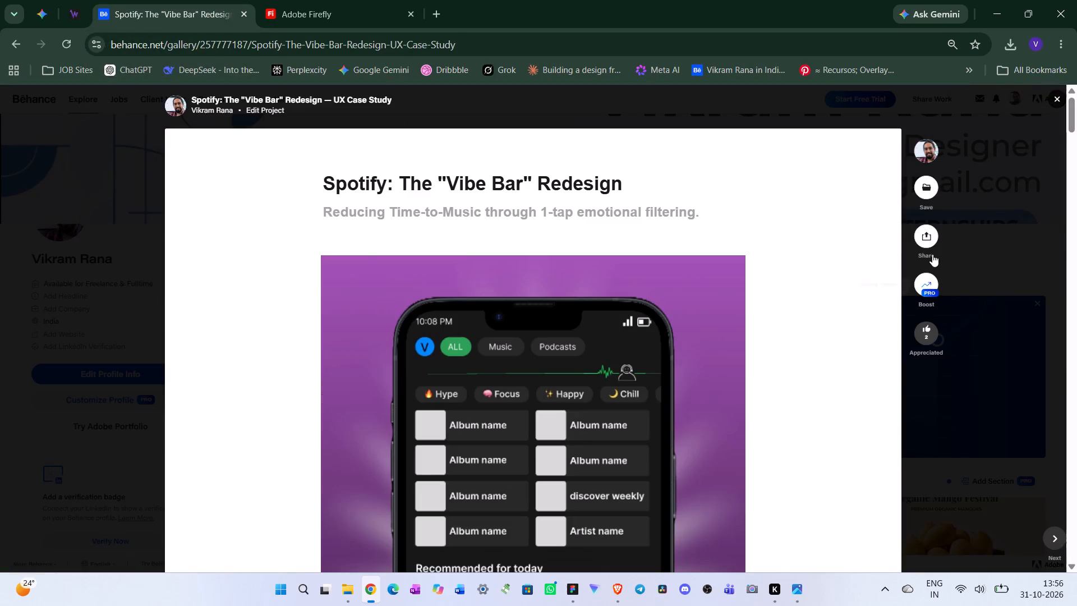
scroll(781, 380, "down", 6)
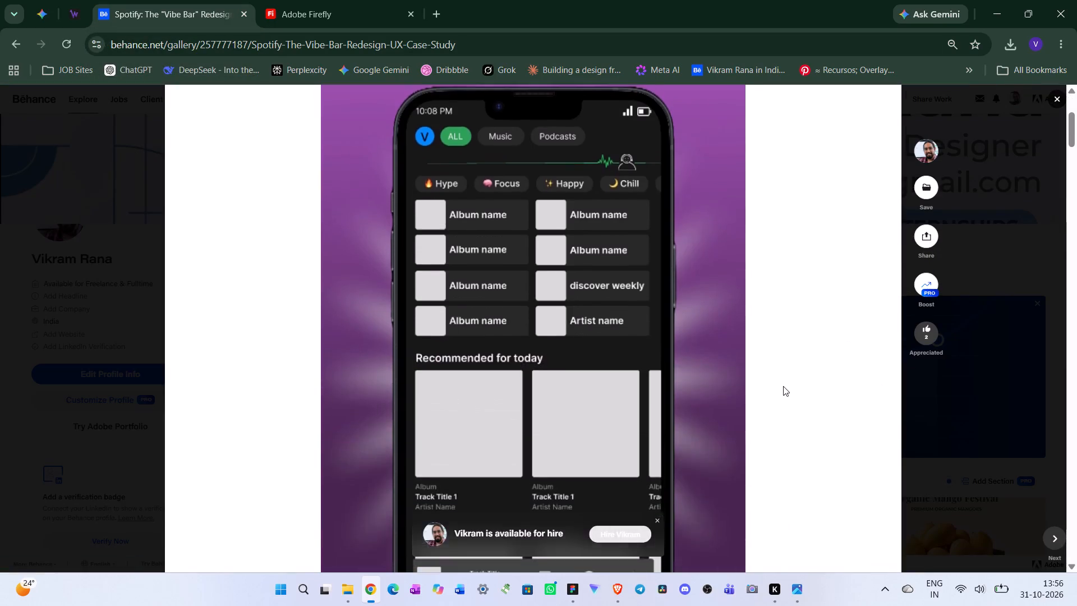
scroll(783, 386, "down", 4)
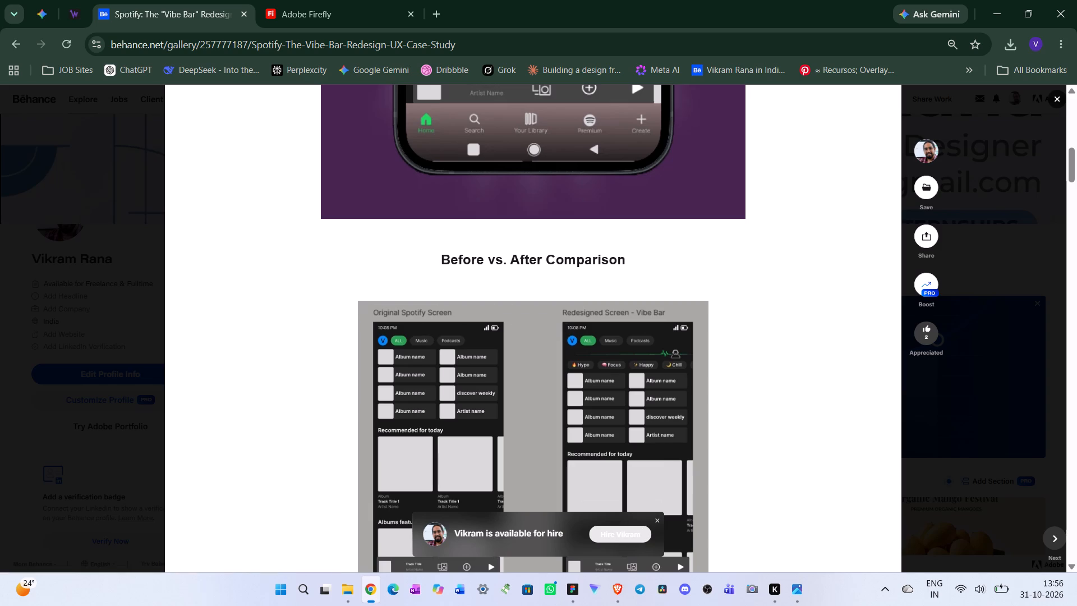
left_click(1057, 97)
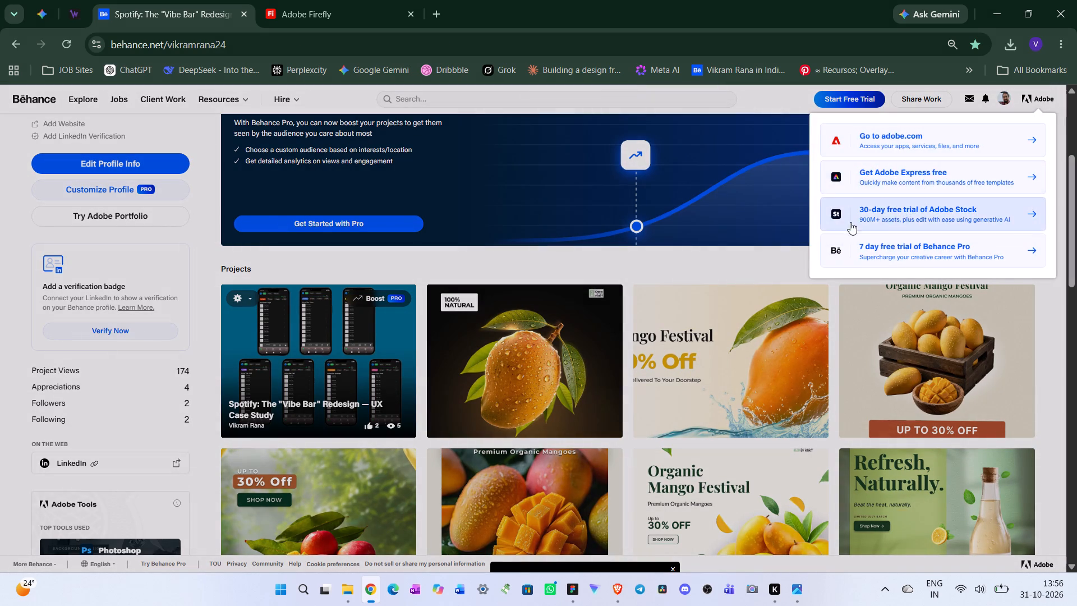
Look through the Behance notifications, including the recent activity on the Vibe Bar case study.
left_click(982, 98)
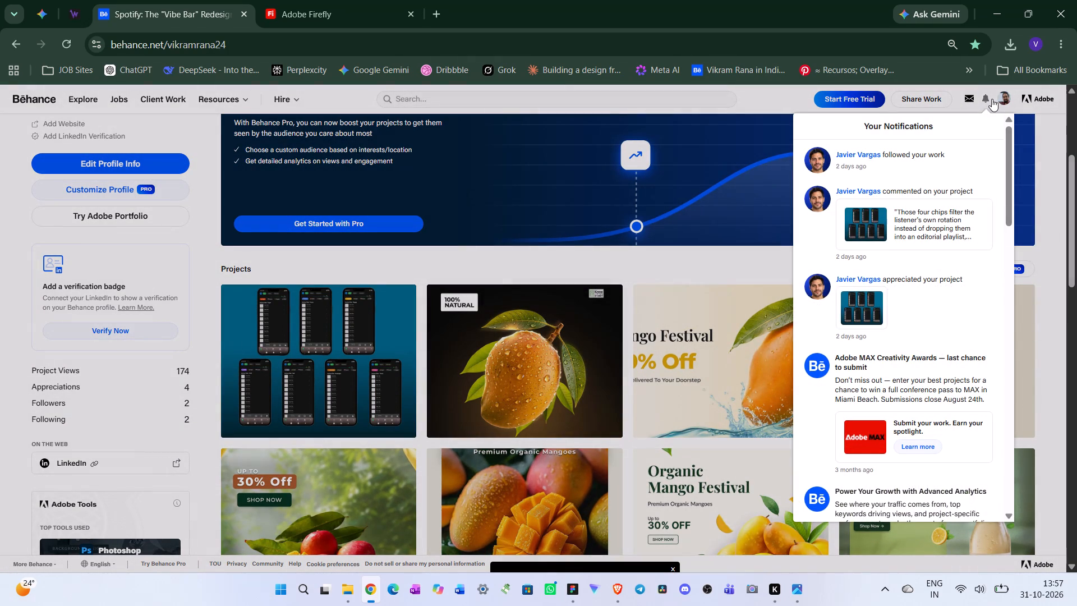
scroll(892, 349, "down", 3)
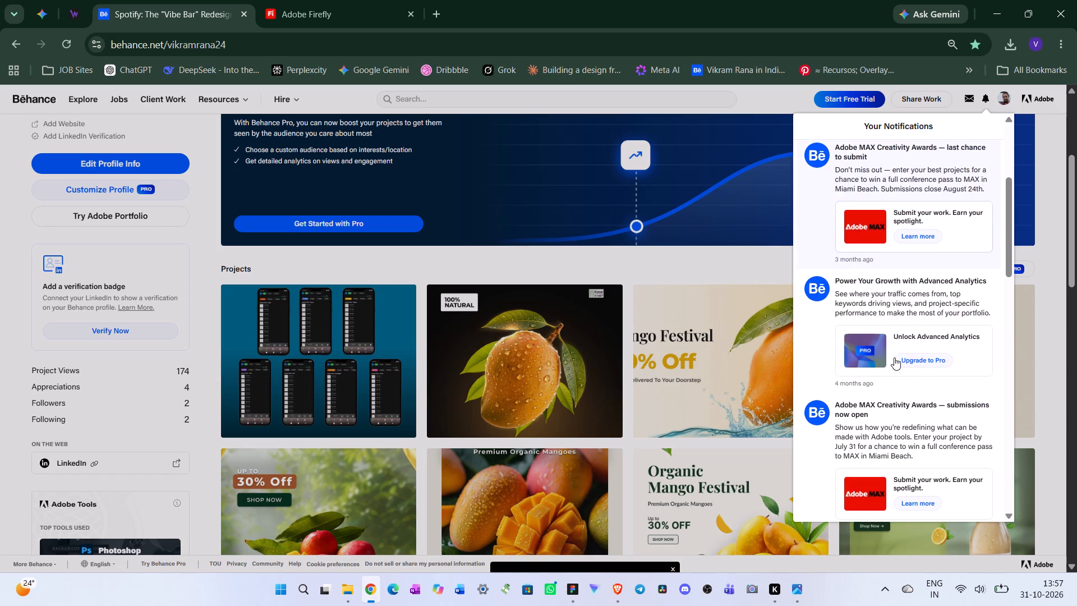
scroll(894, 357, "down", 5)
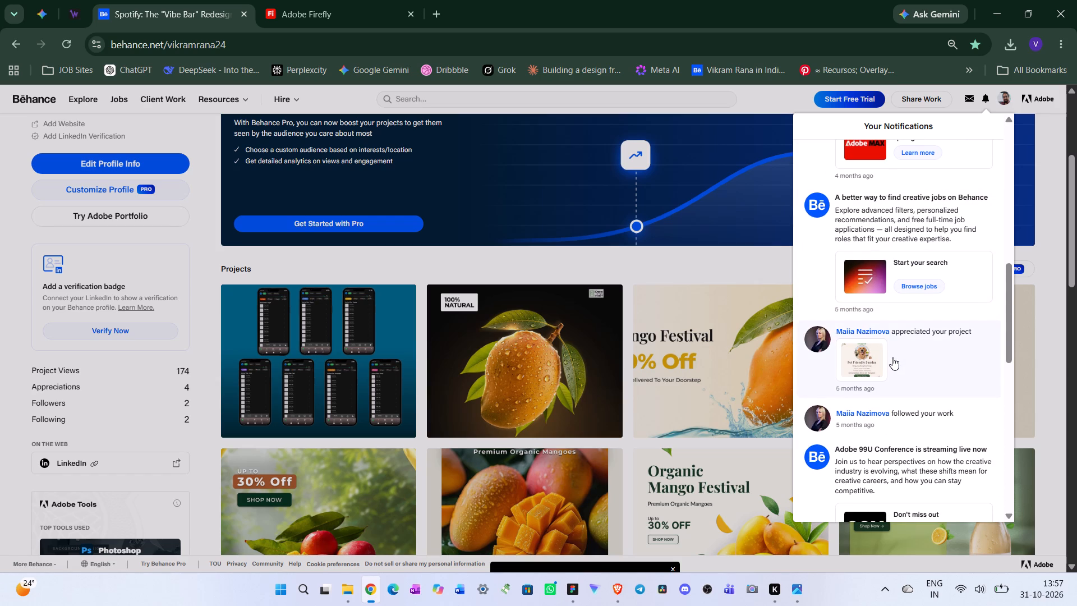
scroll(892, 357, "down", 7)
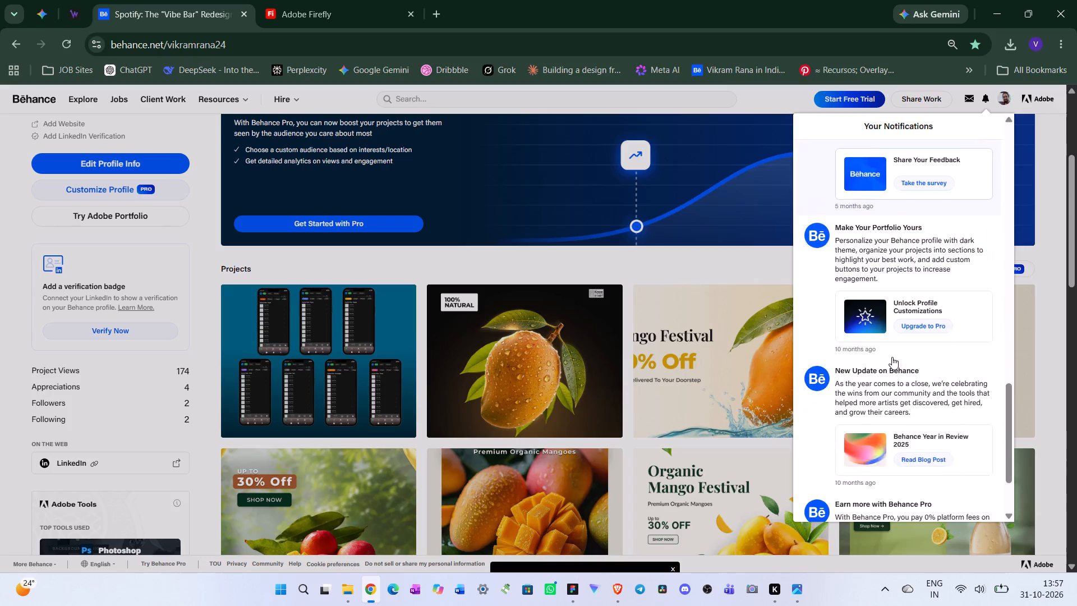
scroll(892, 357, "down", 3)
scroll(892, 359, "up", 7)
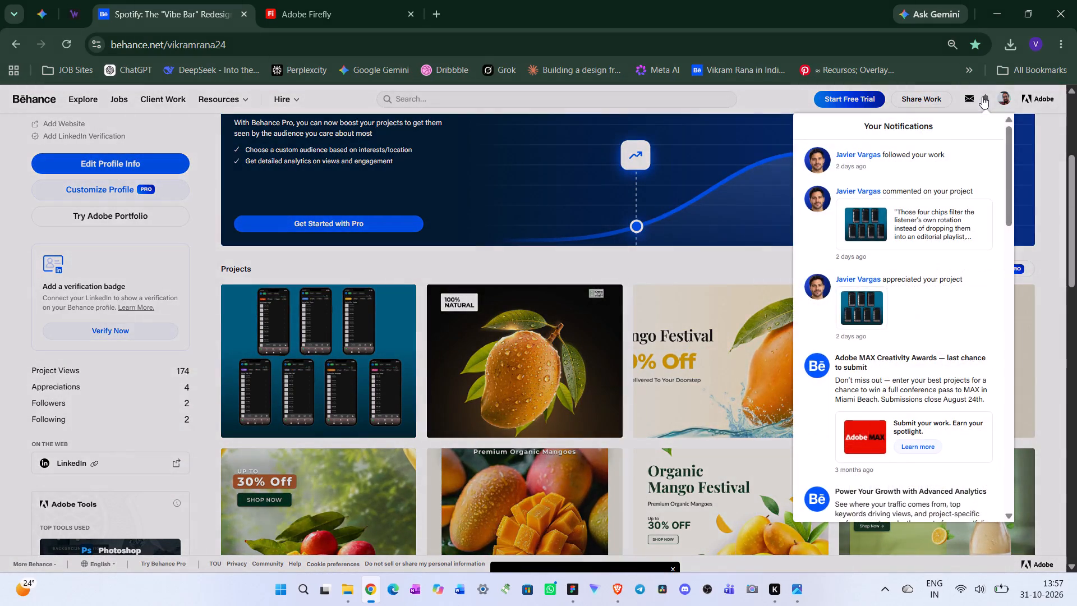
scroll(1053, 291, "up", 3)
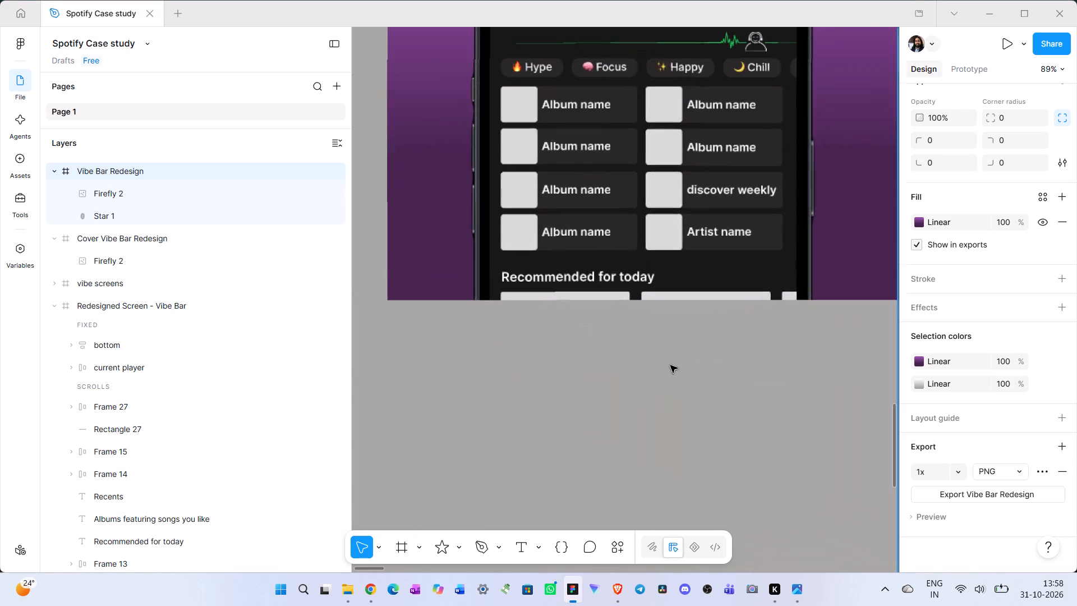
scroll(670, 365, "left", 1)
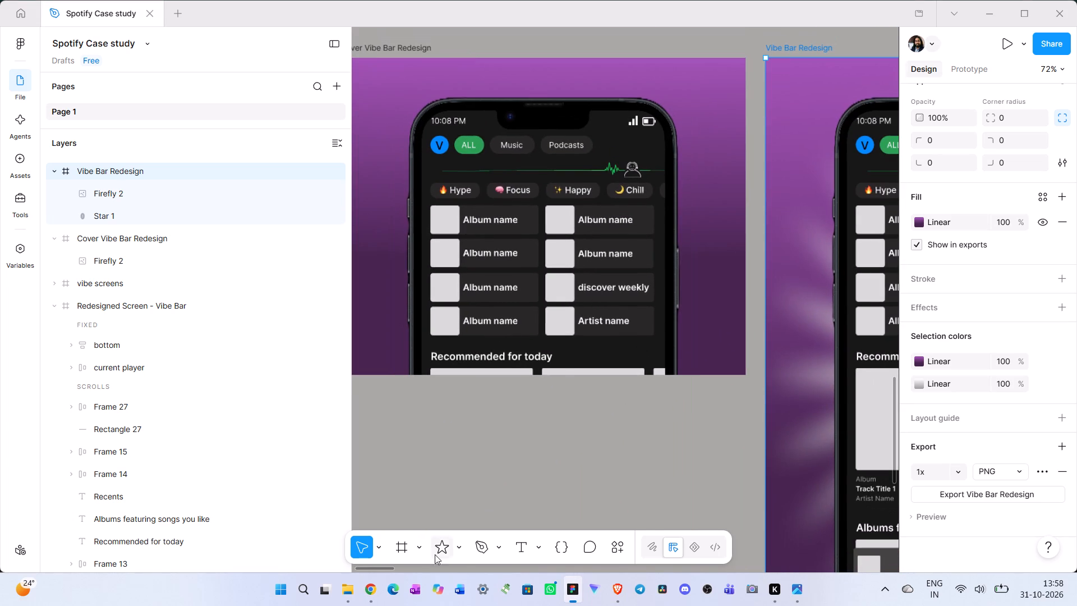
left_click(459, 549)
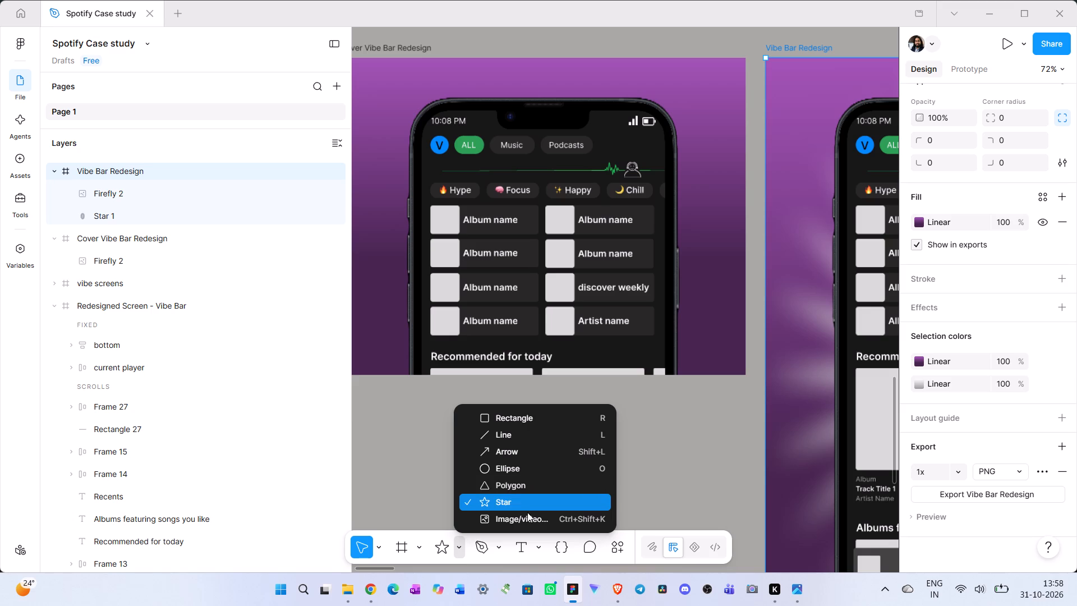
left_click(509, 466)
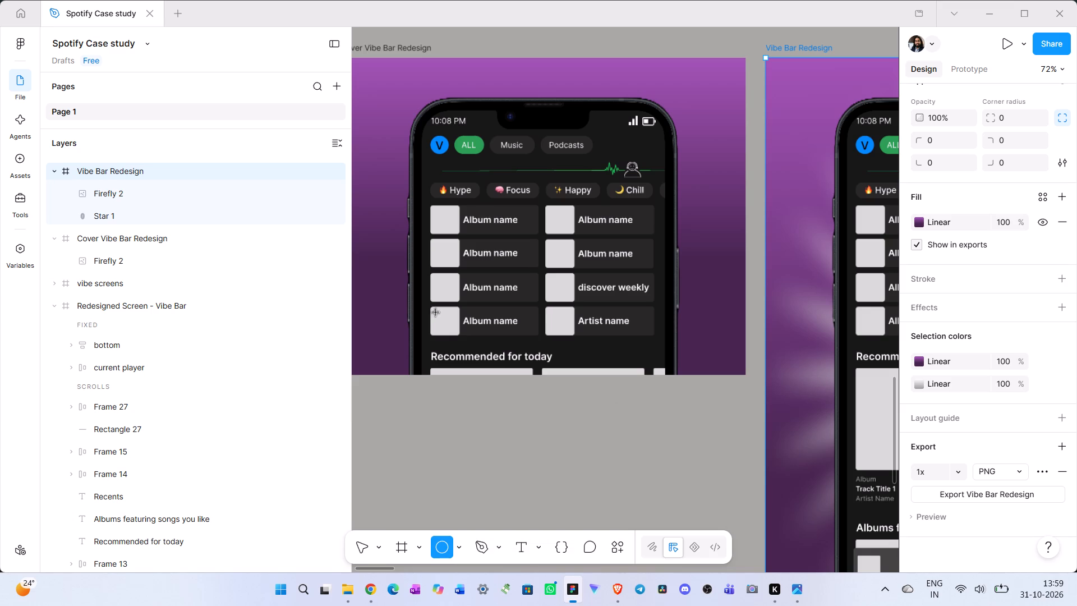
left_click(522, 469)
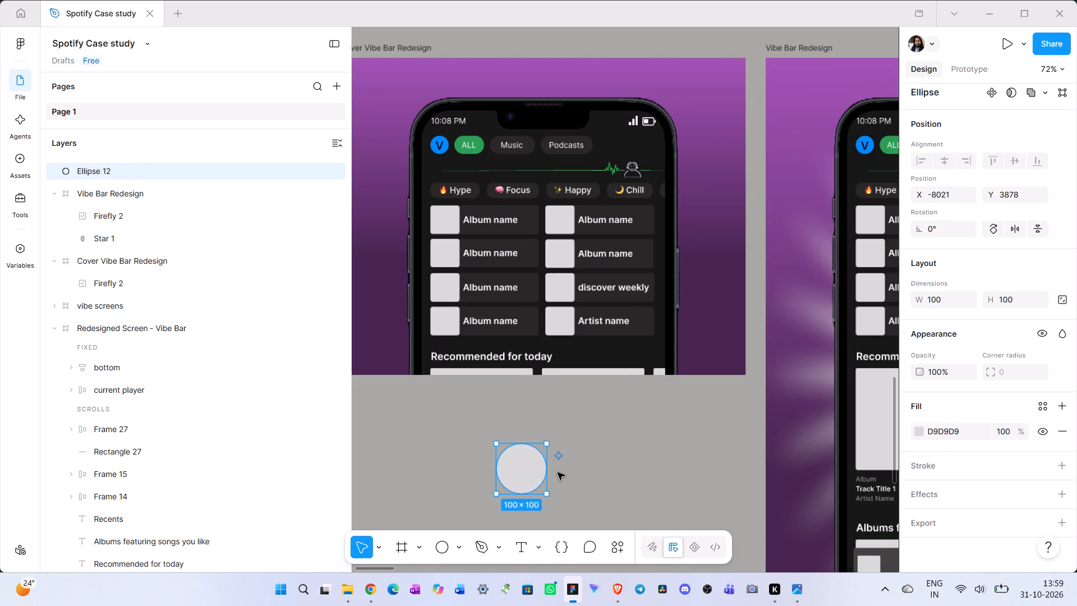
scroll(558, 472, "down", 1)
left_click_drag(574, 407, 577, 516)
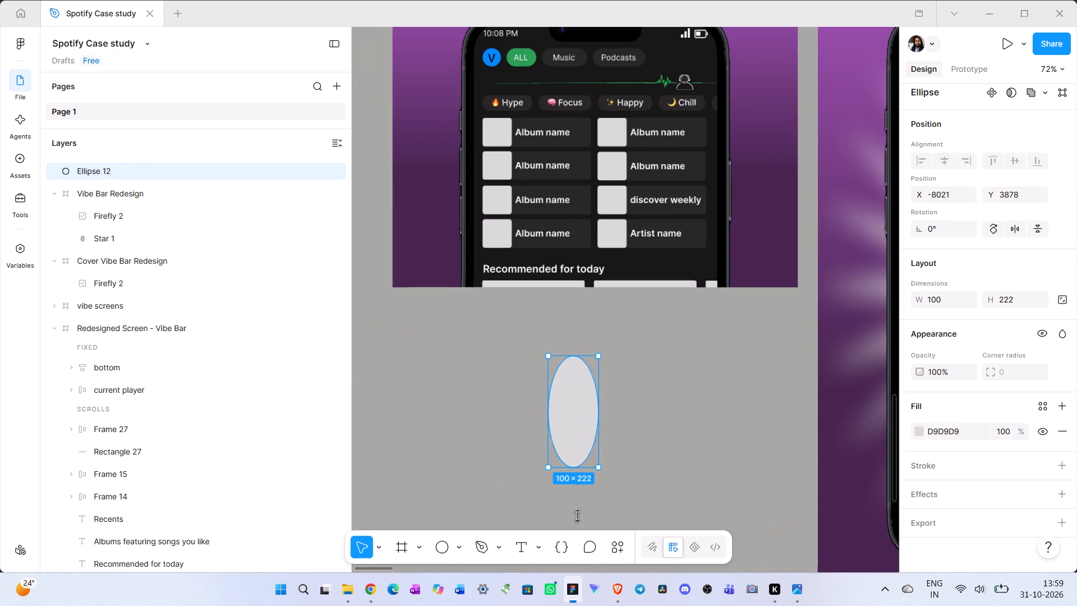
left_click_drag(577, 516, 577, 549)
left_click_drag(584, 460, 596, 176)
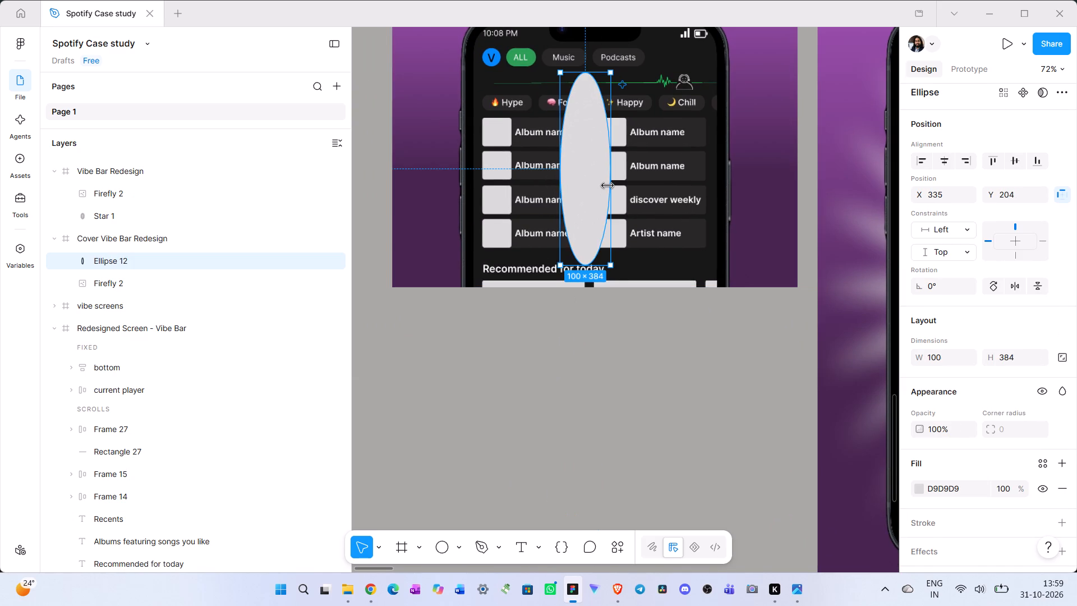
Enlarge the ellipse to about 808 × 669, spanning the cover frame's full width and extending below its lower edge, at about Y 132.
left_click_drag(608, 186, 794, 247)
left_click_drag(757, 226, 703, 226)
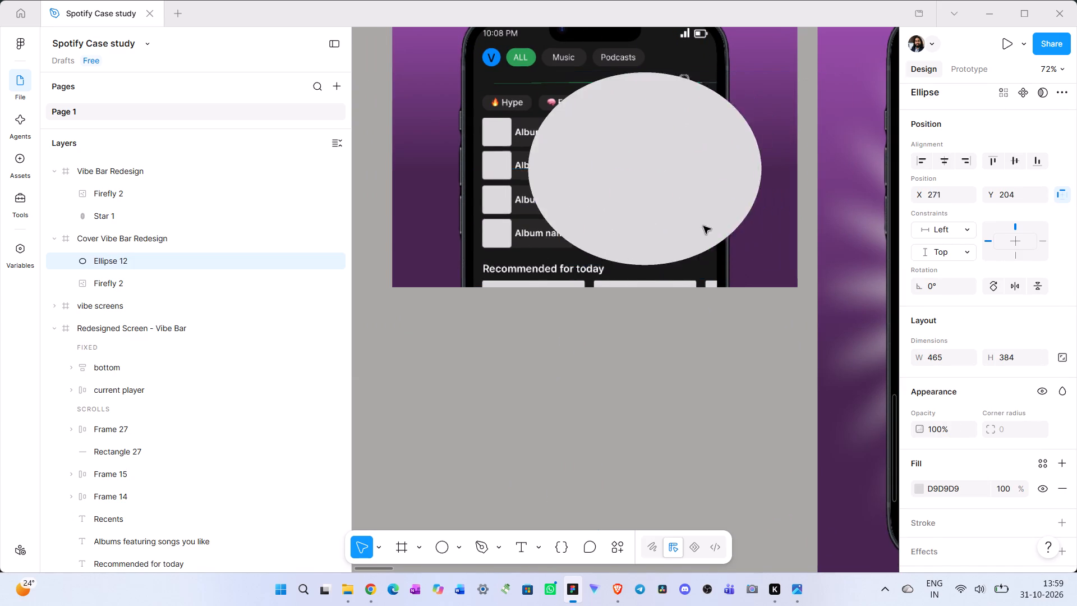
left_click_drag(703, 226, 689, 235)
left_click_drag(726, 242, 783, 249)
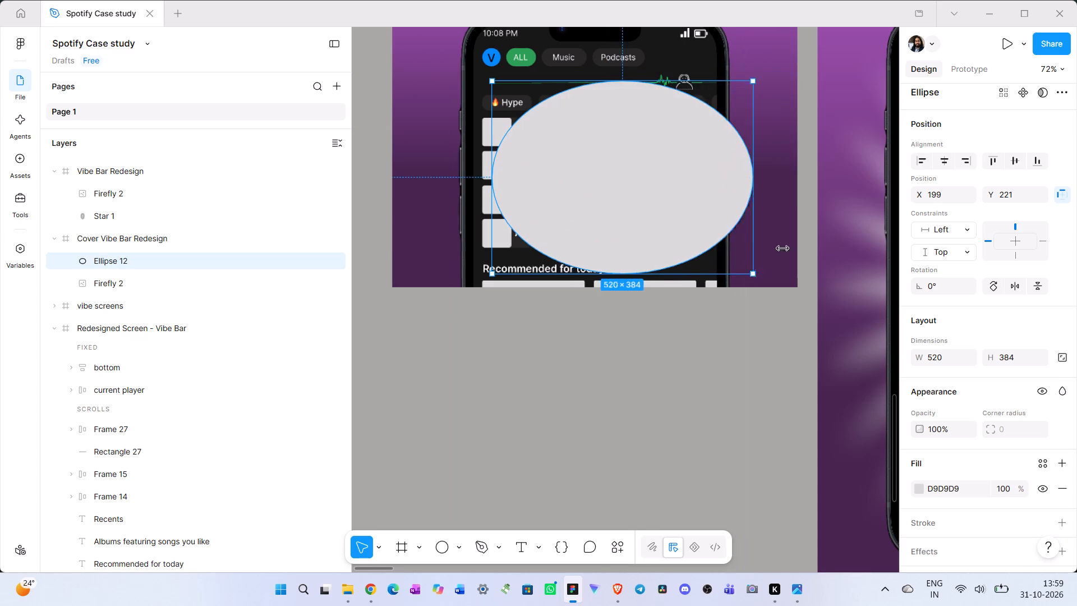
left_click_drag(783, 249, 800, 252)
left_click_drag(701, 239, 645, 238)
left_click_drag(620, 271, 623, 293)
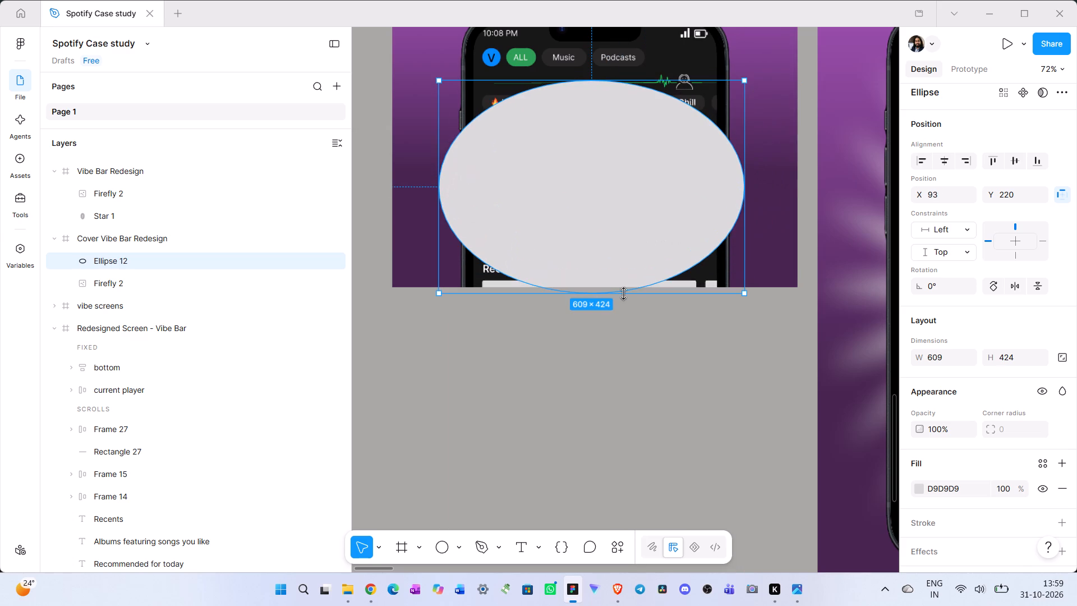
left_click_drag(623, 293, 641, 416)
left_click_drag(650, 325, 656, 281)
scroll(654, 282, "up", 1)
left_click_drag(449, 291, 434, 293)
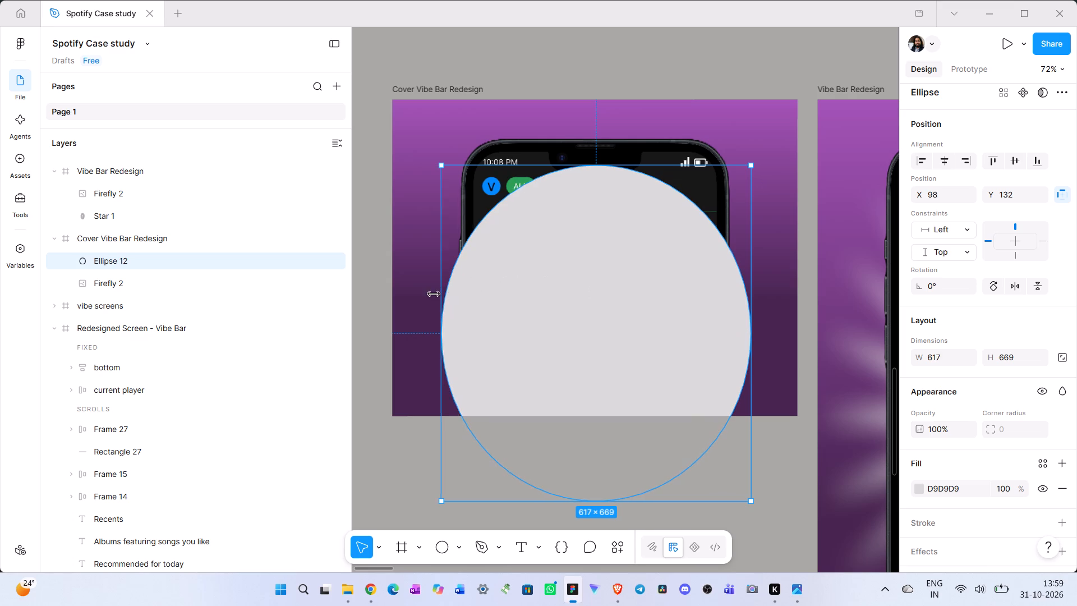
left_click_drag(434, 293, 392, 295)
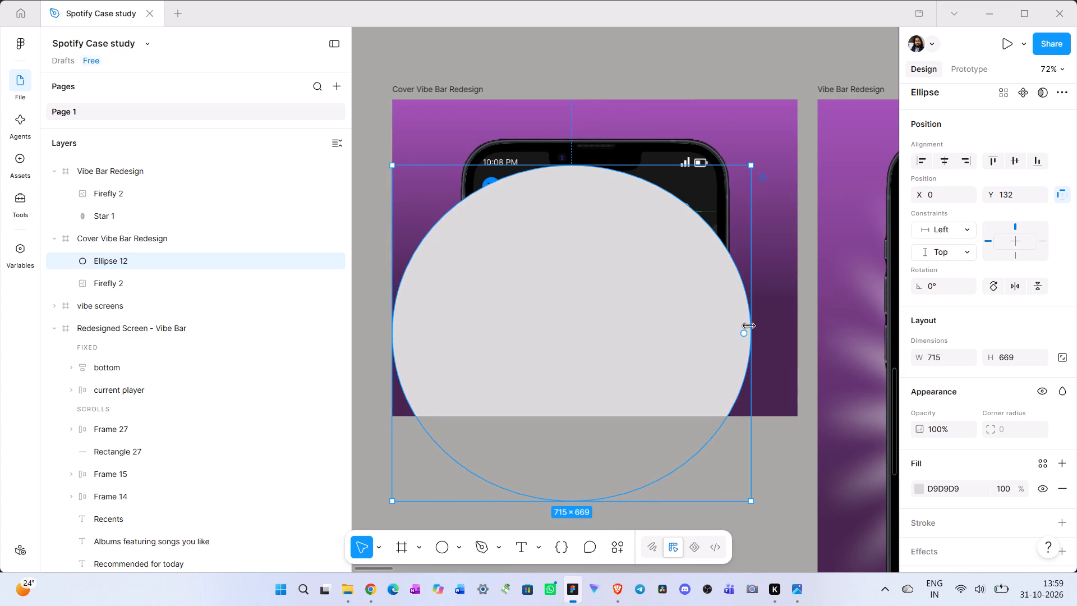
left_click_drag(749, 326, 797, 327)
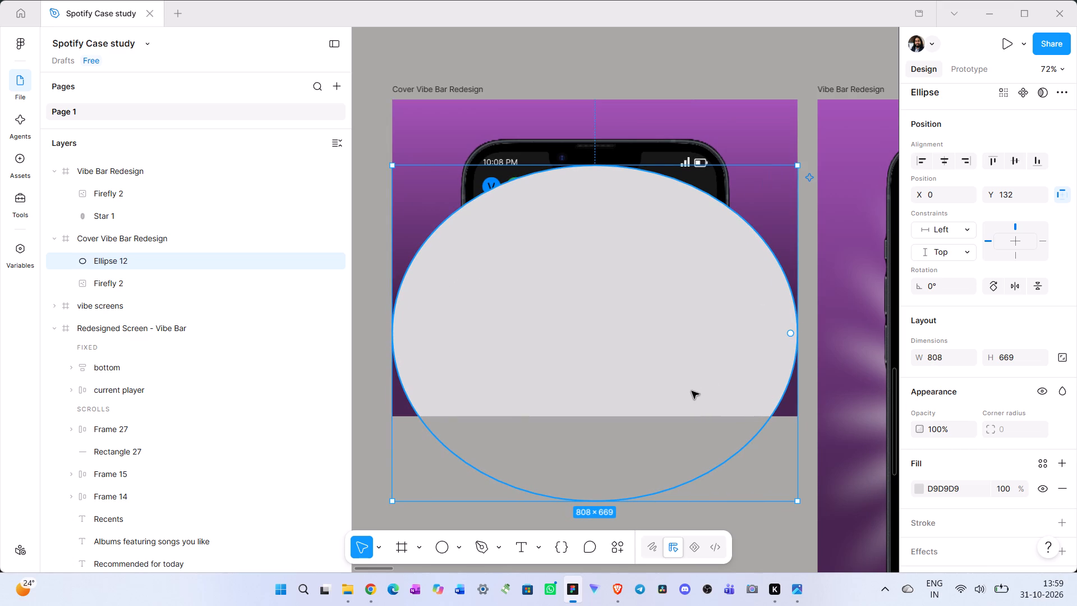
Duplicate the large grey ellipse, shrink the copy to about 613 × 559, and move it inside the original.
key("ctrl+c")
key("ctrl+v")
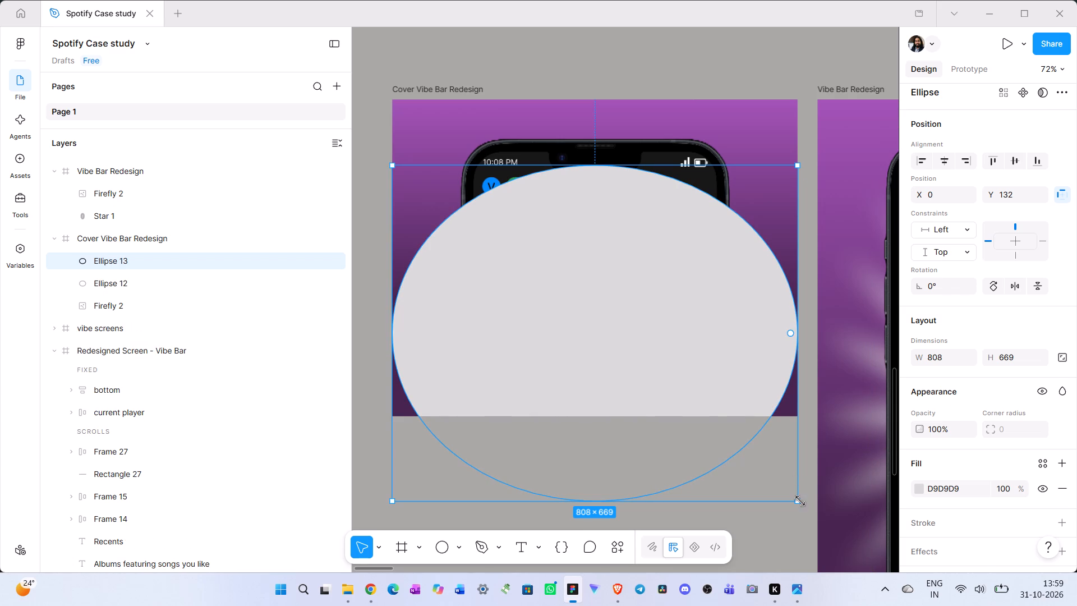
left_click_drag(799, 502, 700, 446)
left_click_drag(569, 360, 596, 384)
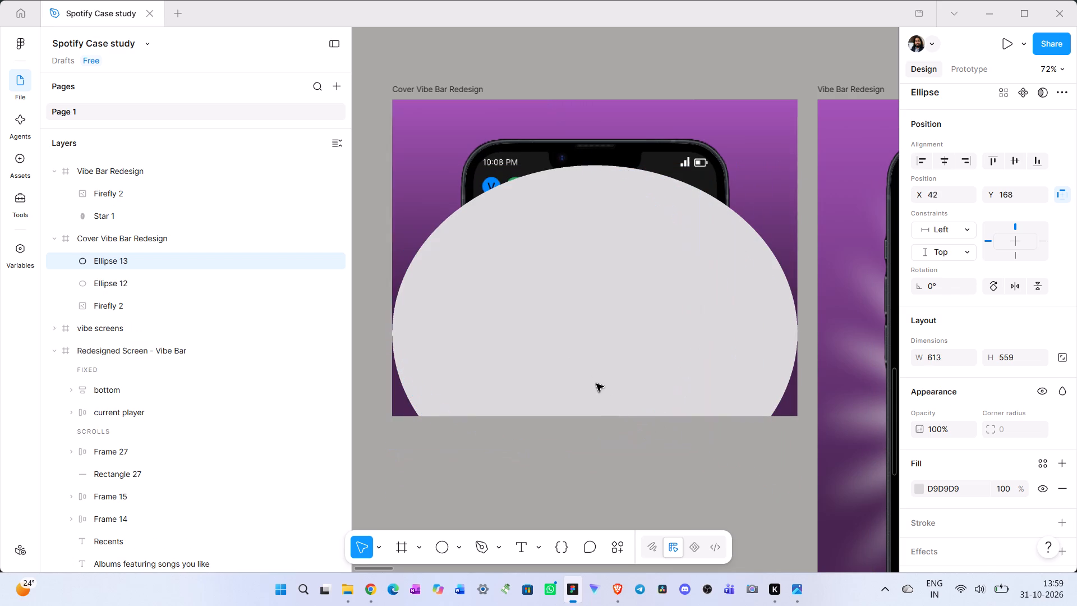
left_click_drag(596, 384, 632, 393)
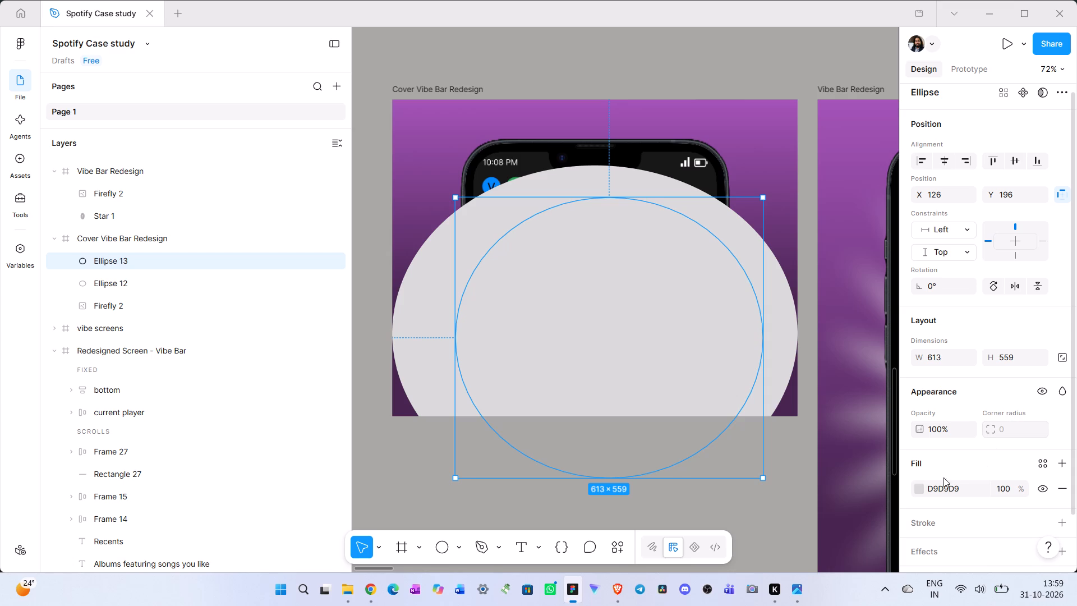
Fill the smaller ellipse with pale yellow FFFFB9 and centre it within the grey ellipse at X 98, Y 187.
left_click(916, 489)
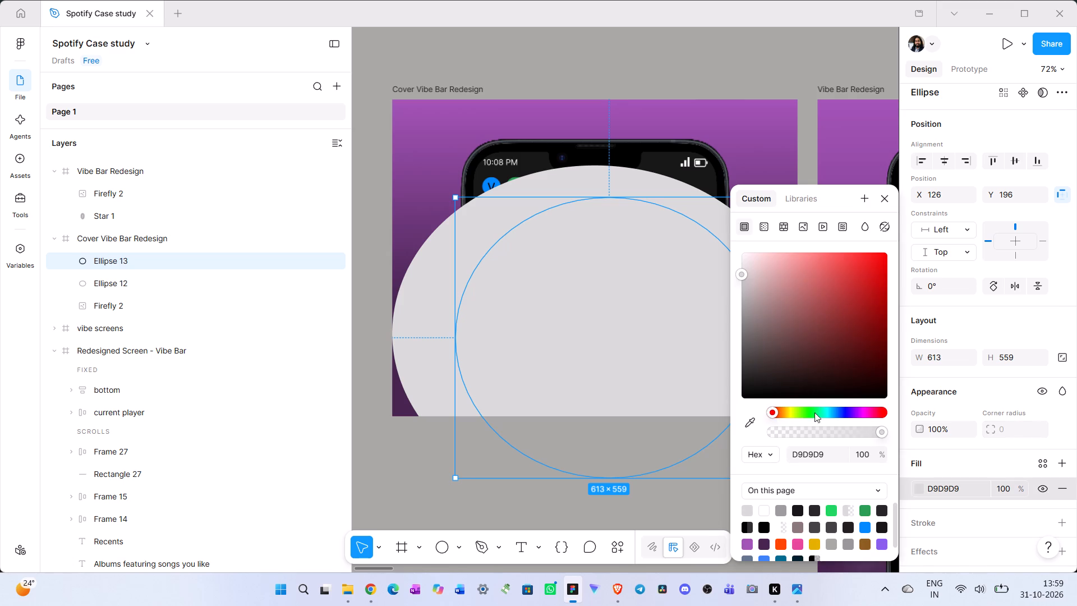
left_click(791, 412)
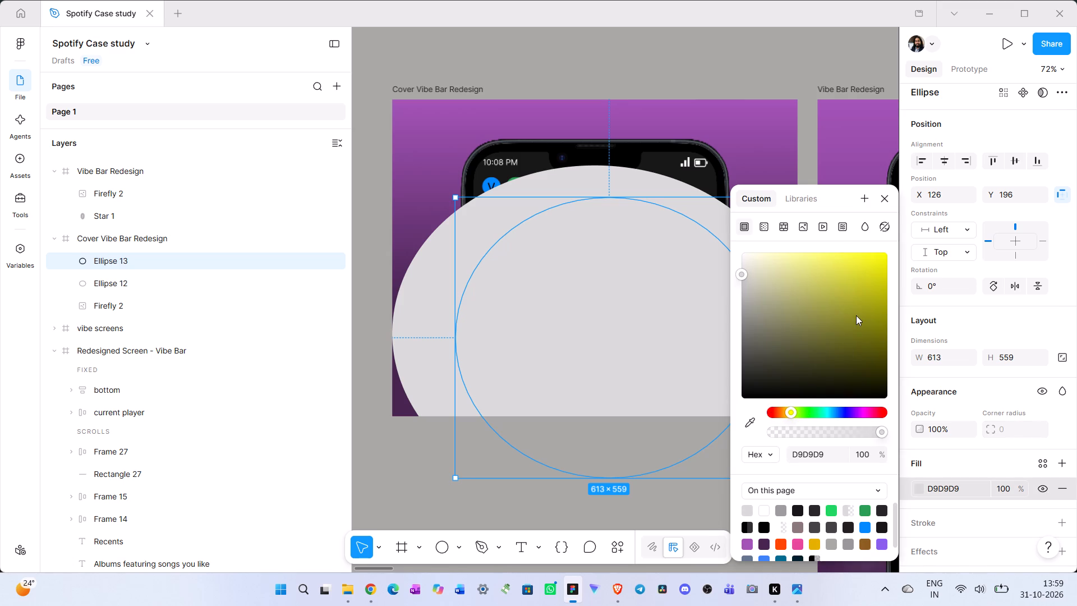
left_click(856, 315)
left_click_drag(856, 305, 782, 247)
left_click_drag(623, 379, 608, 378)
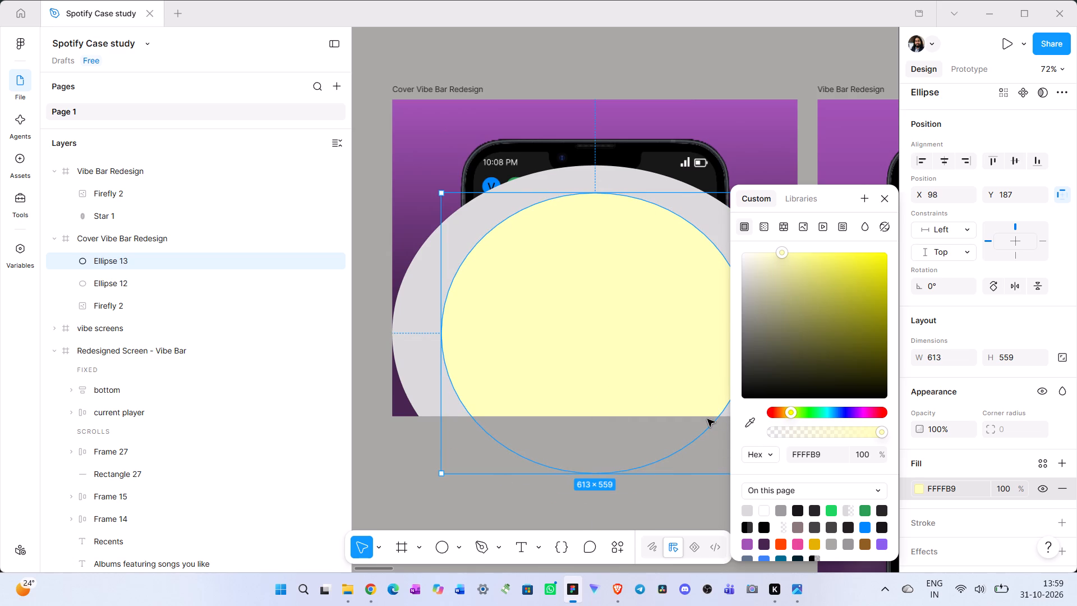
Duplicate the yellow ellipse, shrink the copy to about 519 × 480, and move it inside the yellow one.
key("ctrl+d")
left_click(679, 375)
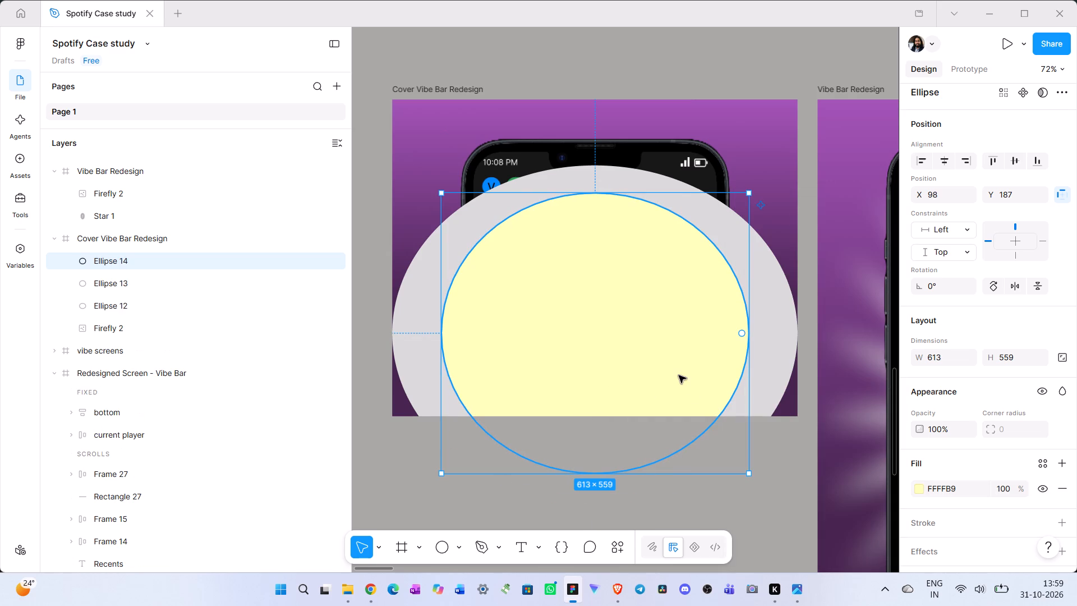
left_click_drag(751, 475, 702, 433)
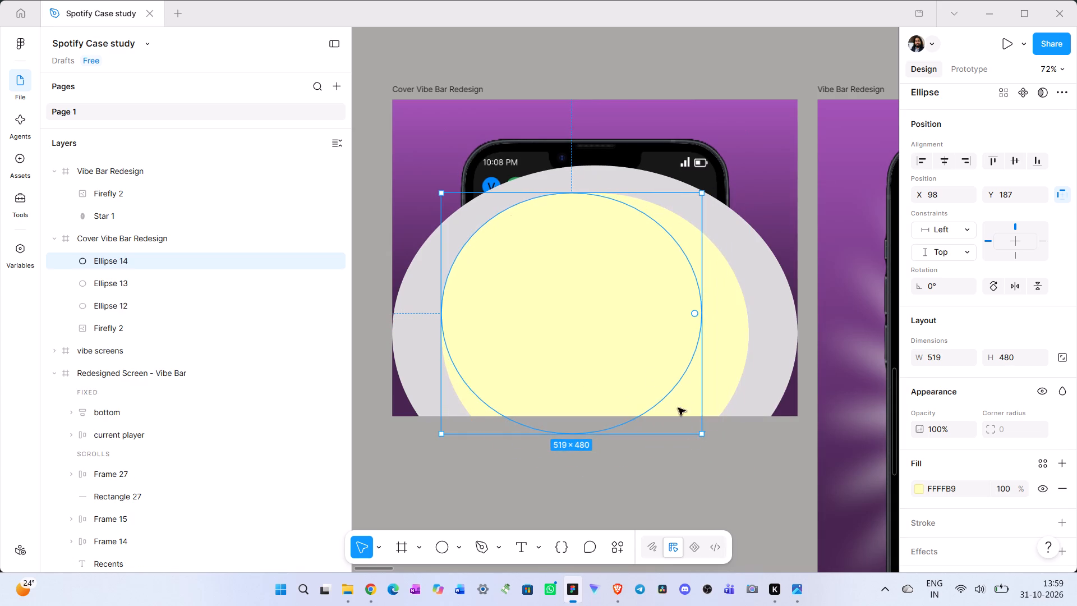
left_click_drag(615, 347, 651, 371)
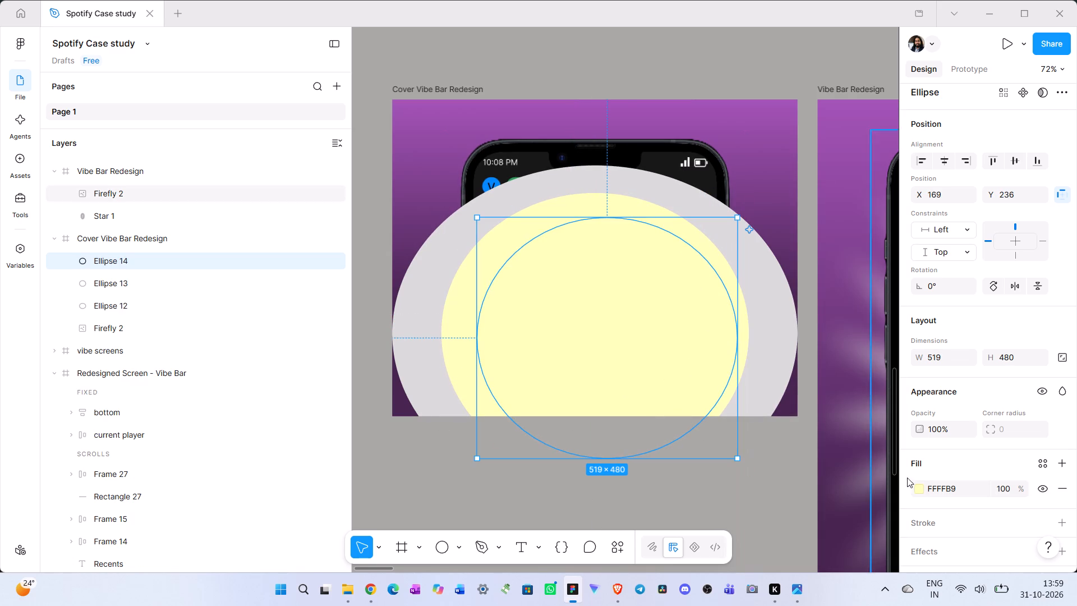
Fill the innermost ellipse with green 6BB35E and centre it horizontally in the cover frame at X 145, Y 235.
left_click(920, 489)
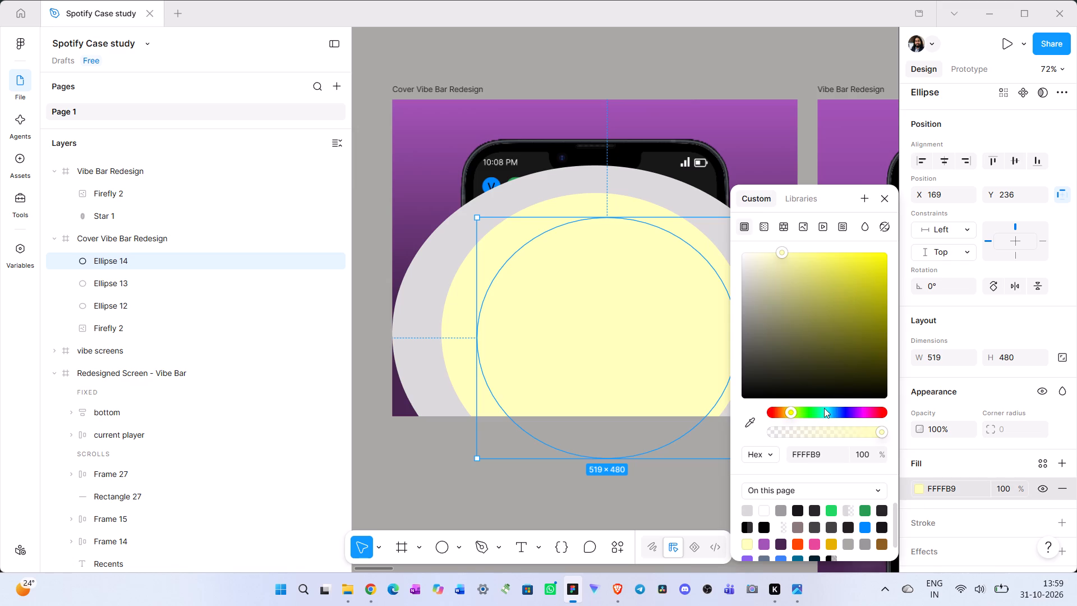
left_click(807, 410)
left_click_drag(857, 319, 853, 316)
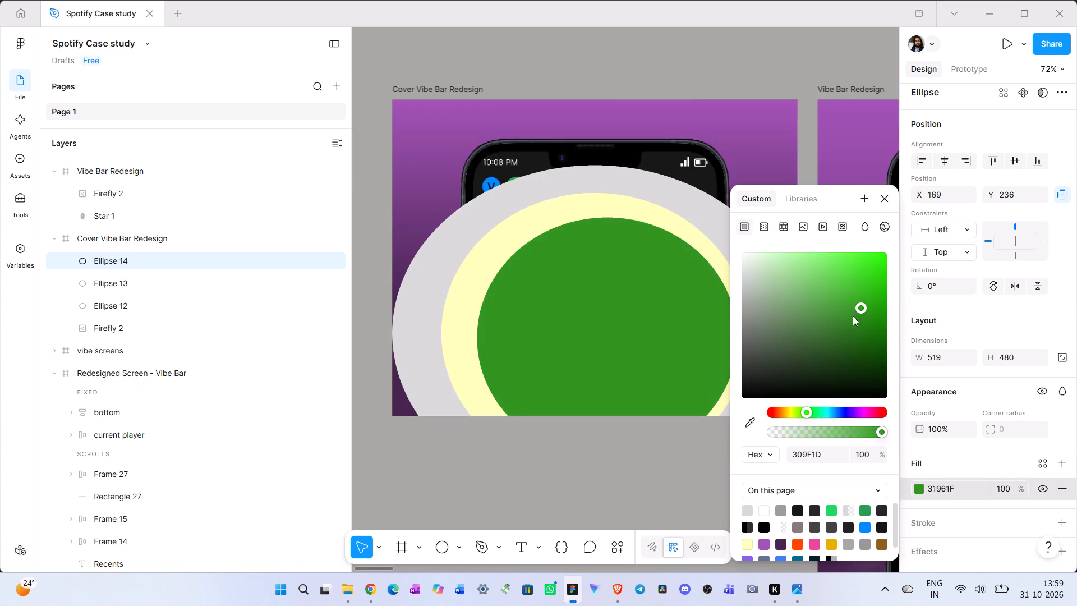
left_click_drag(853, 316, 811, 296)
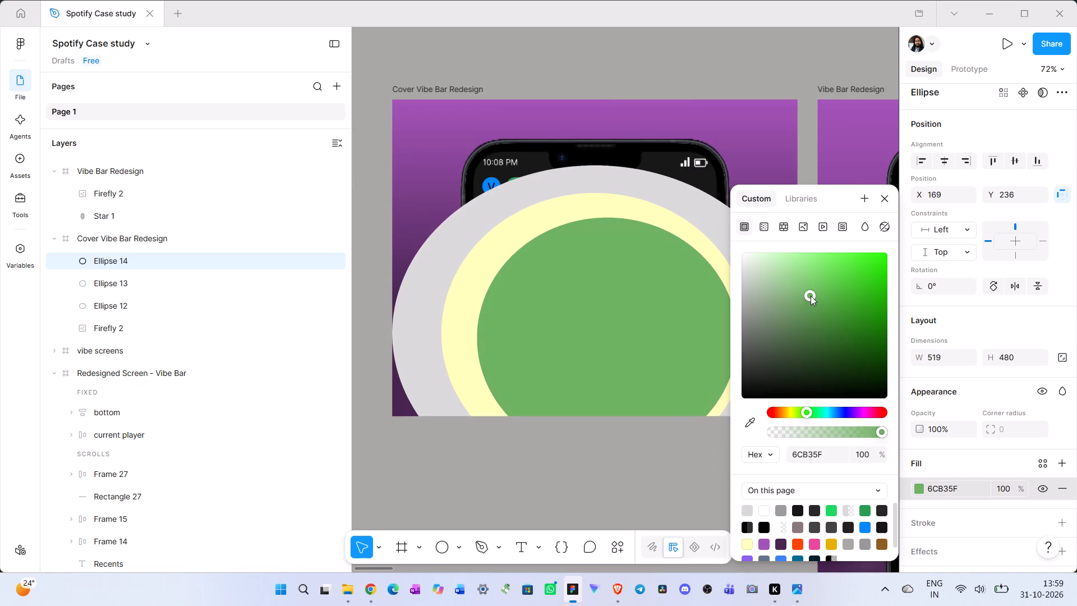
left_click_drag(811, 296, 811, 296)
left_click_drag(612, 375, 602, 375)
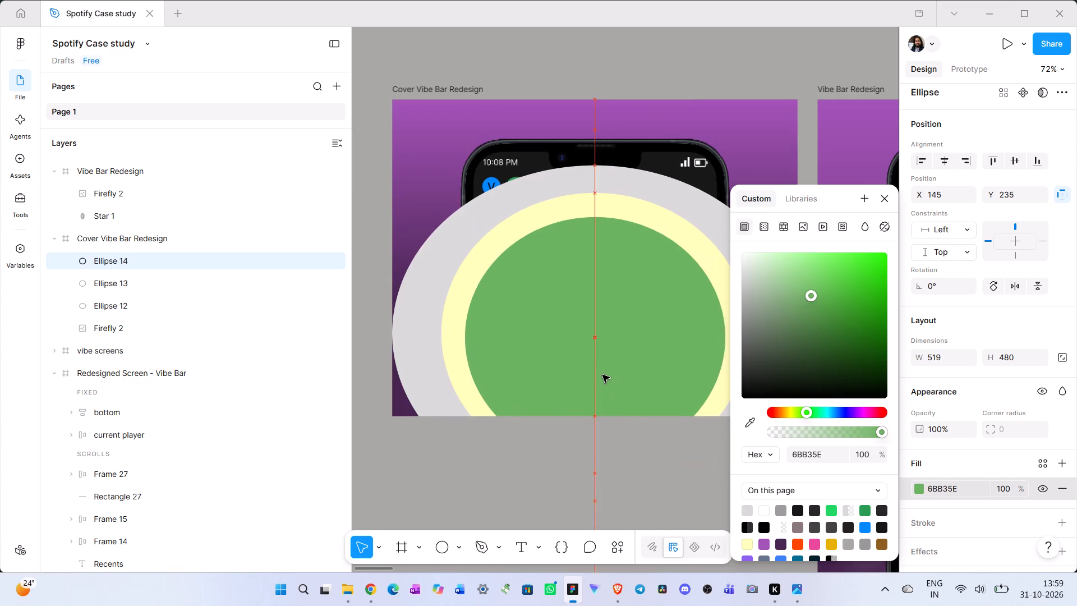
left_click_drag(602, 375, 601, 374)
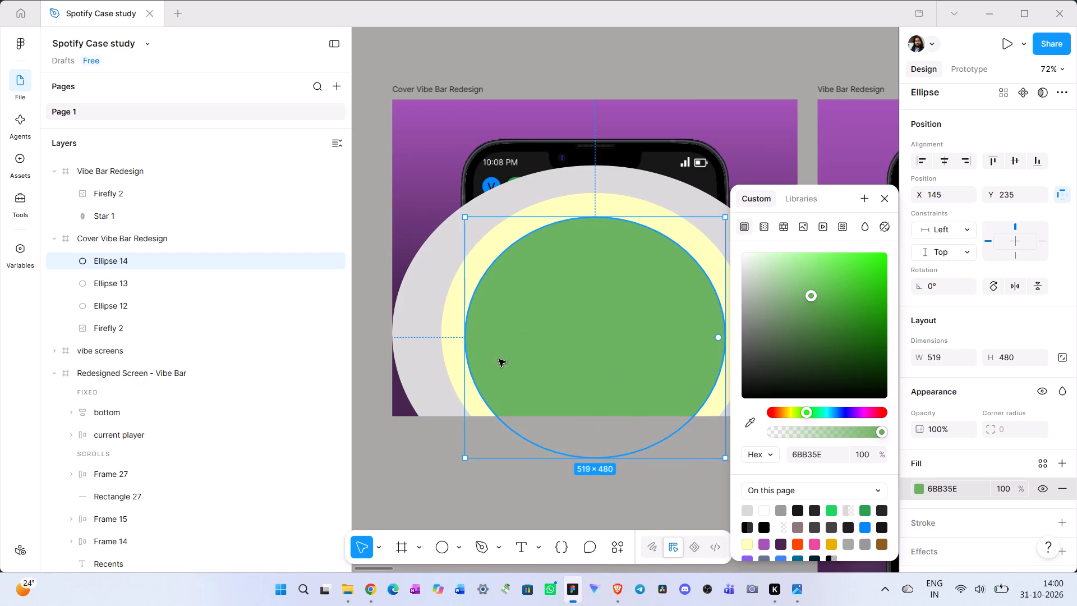
Duplicate the yellow ellipse and enlarge the copy to about 743 × 591, between the yellow and grey ellipses.
left_click(607, 210)
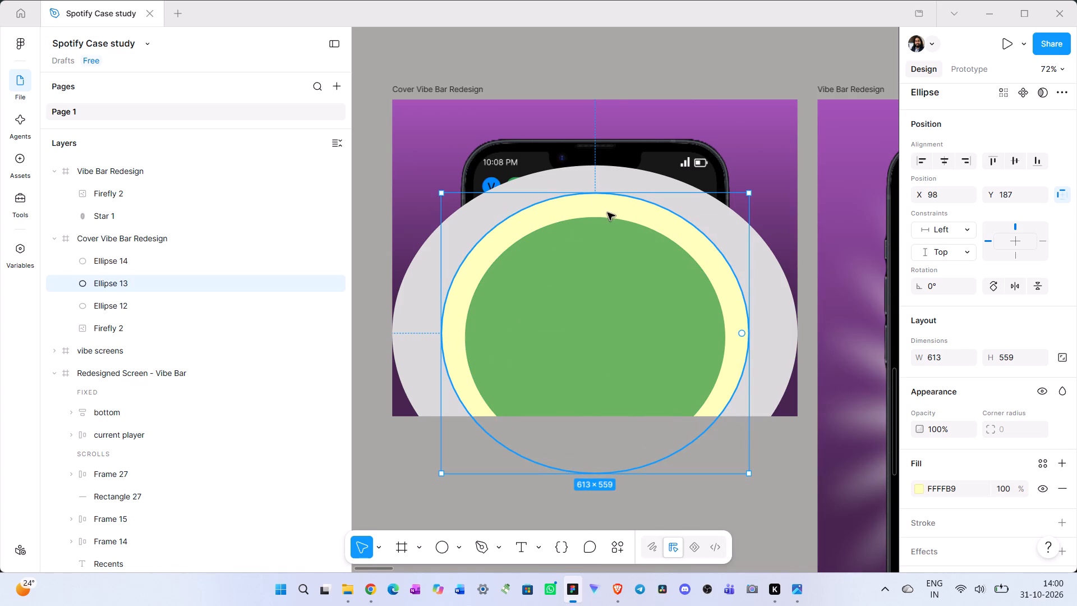
key("ctrl+d")
left_click_drag(599, 194, 599, 190)
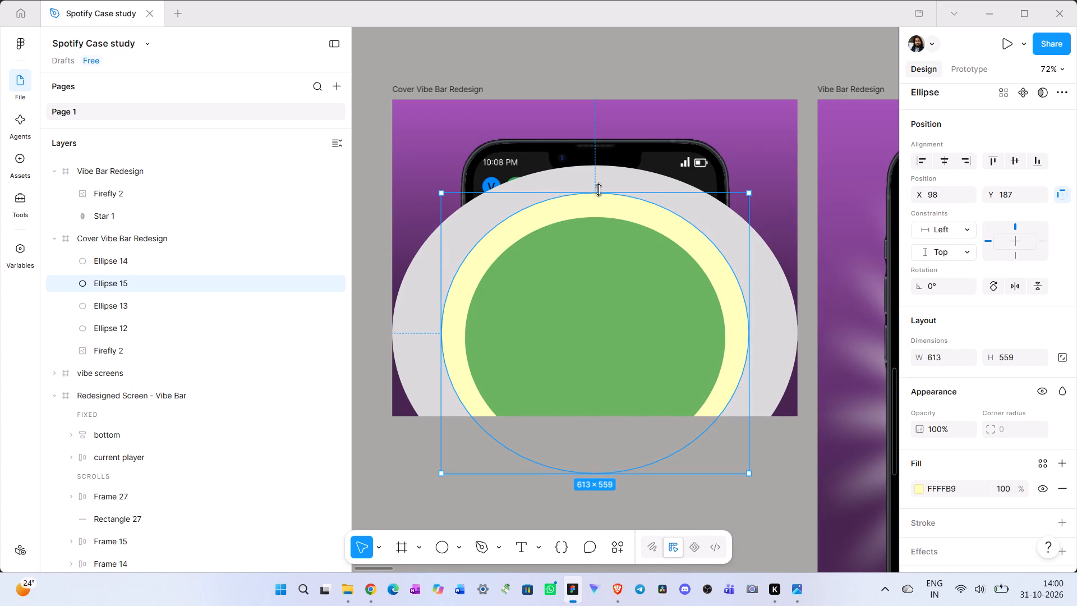
left_click_drag(599, 190, 599, 177)
left_click_drag(438, 315, 432, 315)
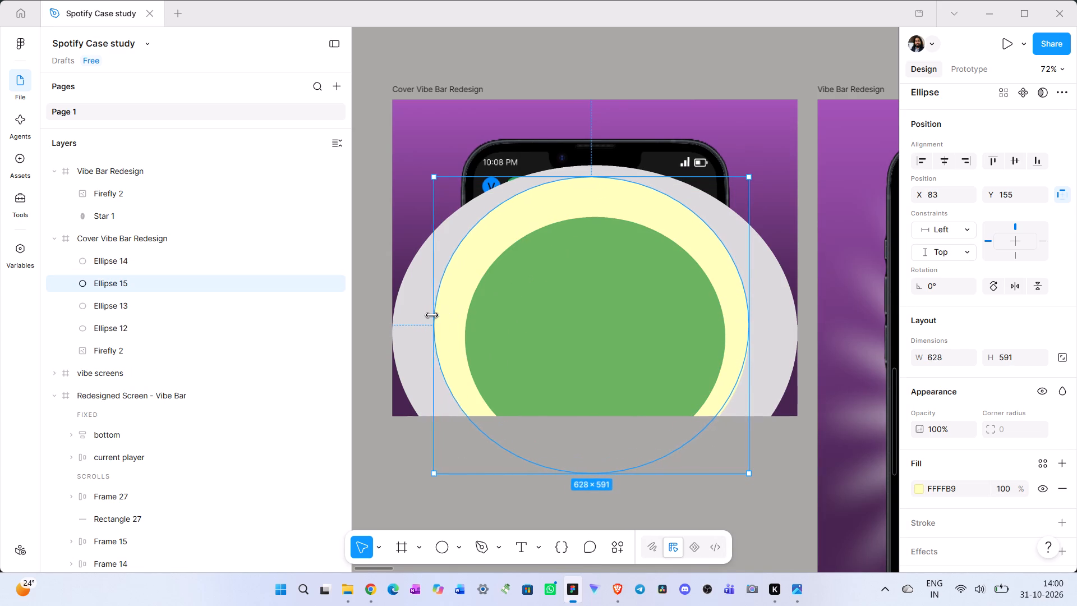
left_click_drag(432, 315, 412, 315)
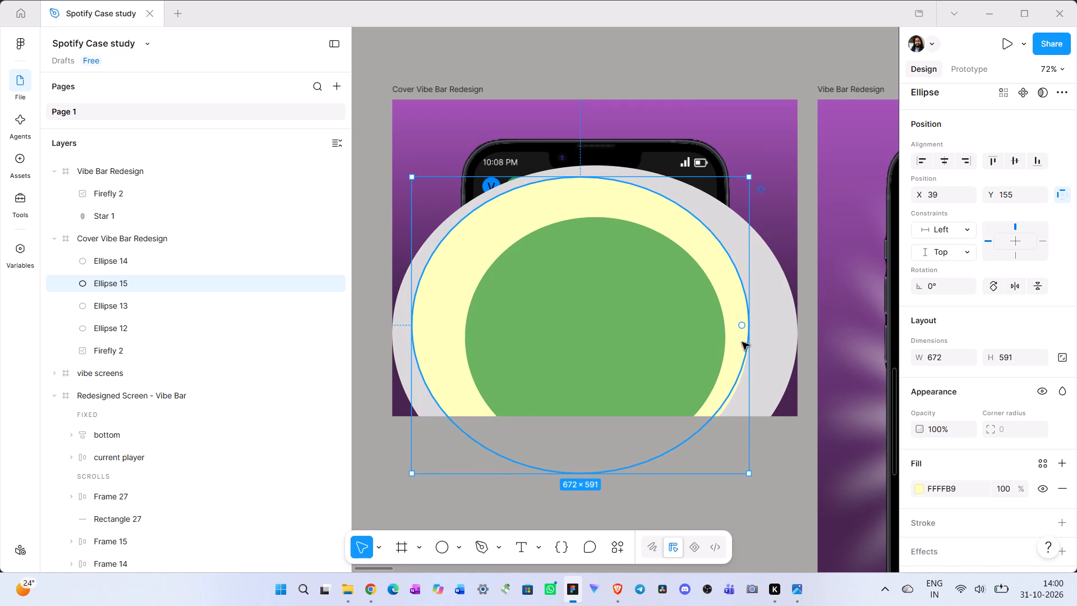
left_click_drag(748, 342, 785, 349)
Fill the enlarged 743 × 591 ellipse with light blue 97CDF9.
left_click(920, 486)
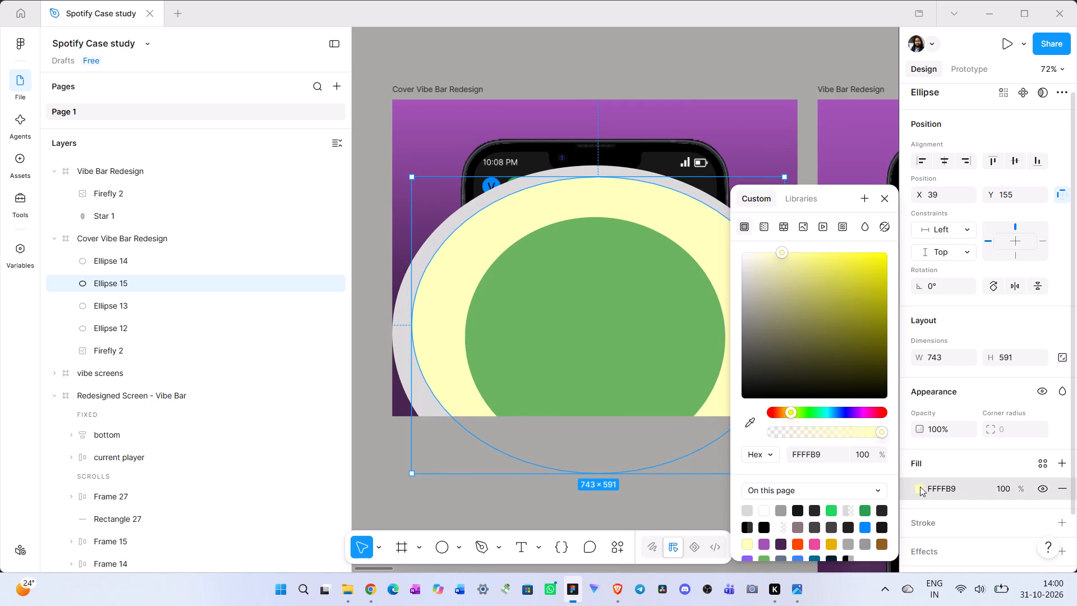
left_click(865, 413)
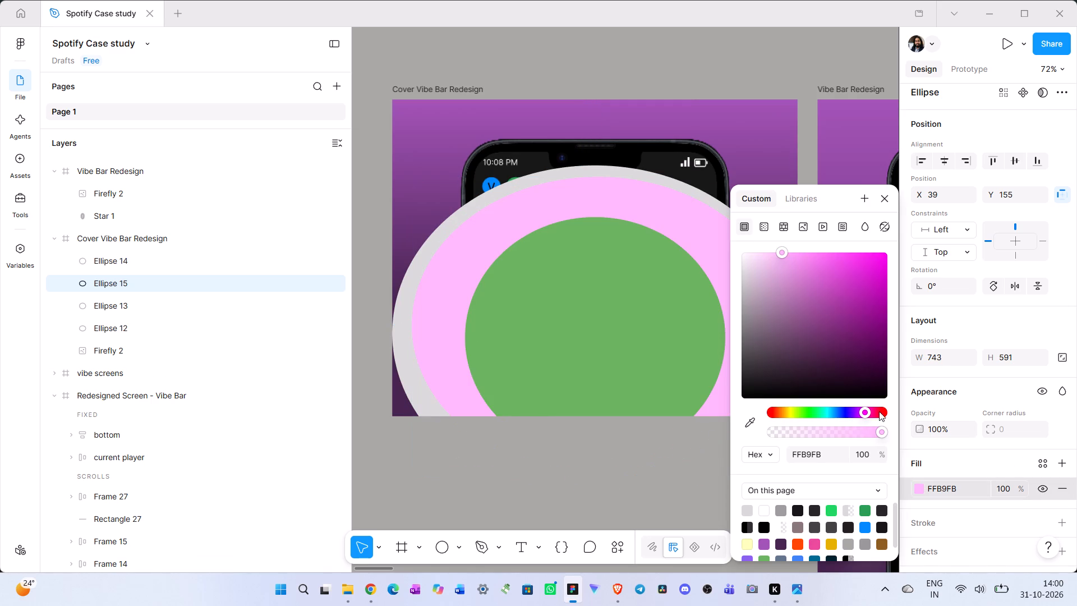
left_click(884, 411)
left_click(805, 412)
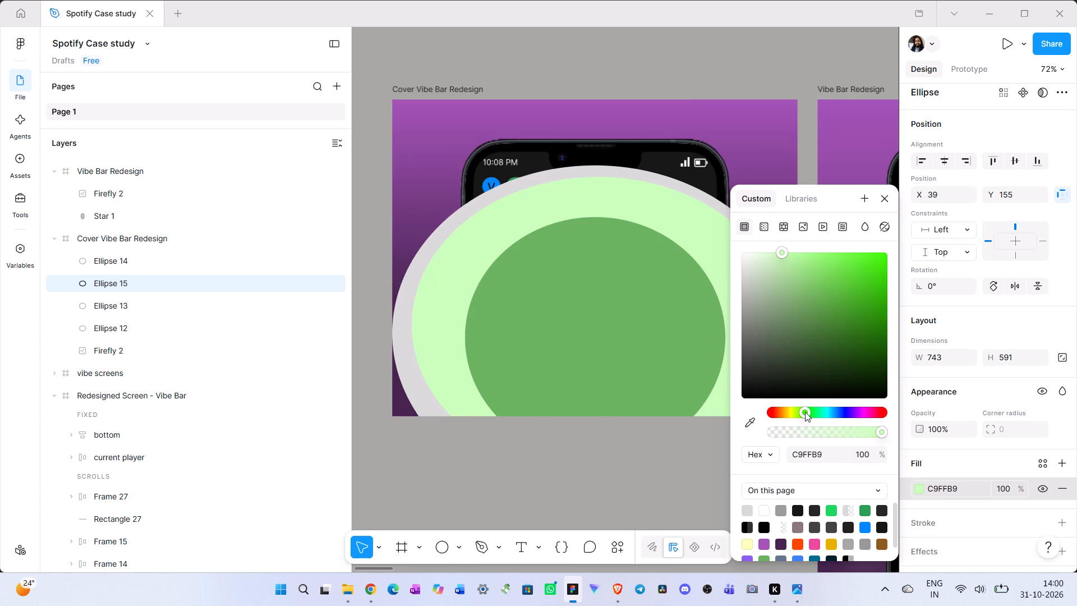
left_click_drag(805, 412, 782, 417)
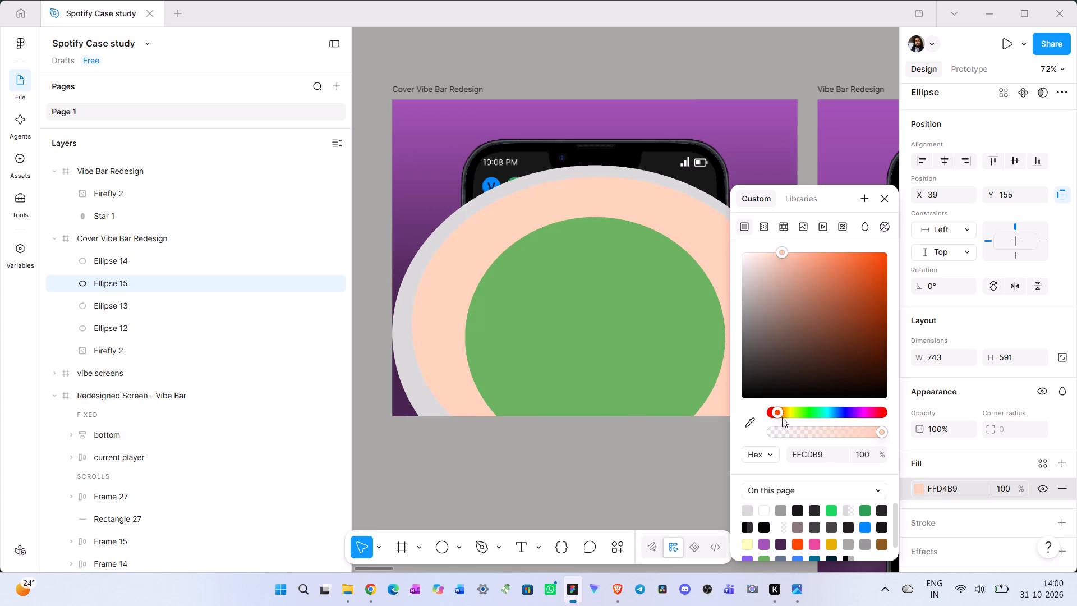
left_click_drag(782, 417, 796, 423)
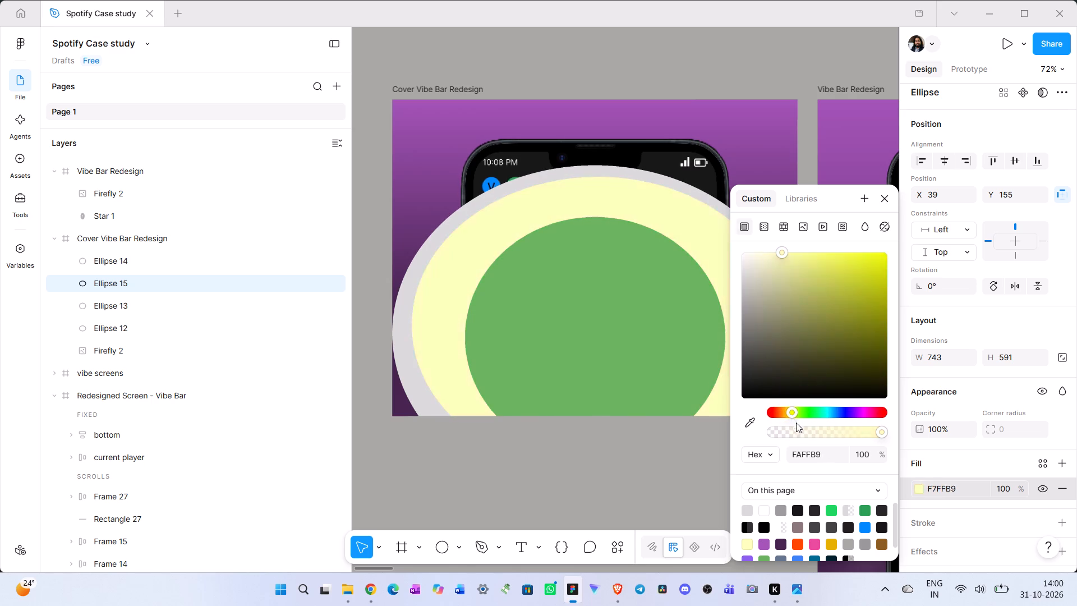
left_click_drag(796, 423, 830, 431)
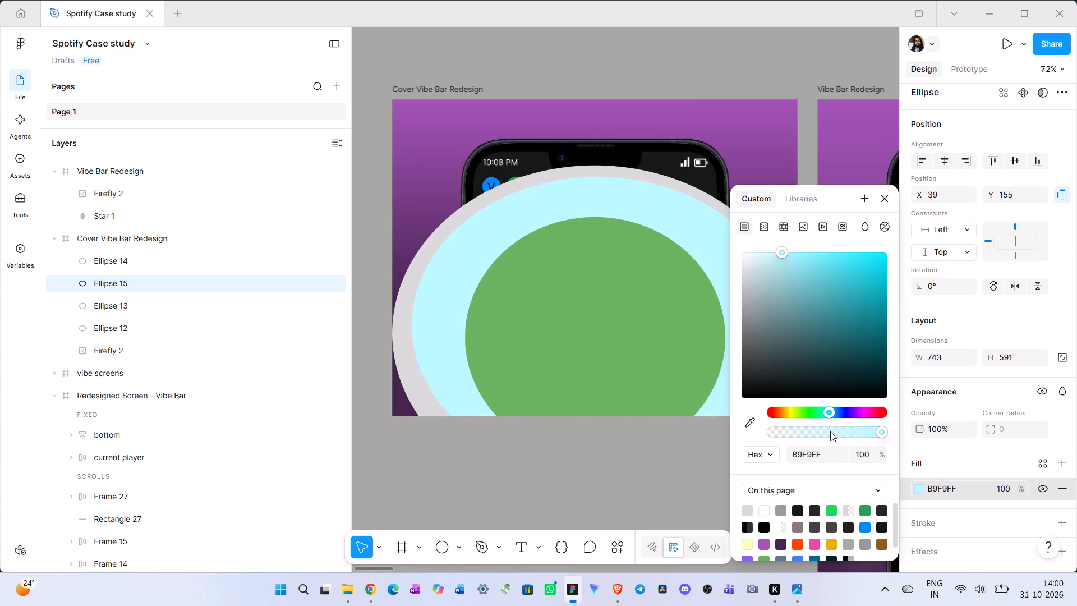
left_click_drag(830, 431, 836, 433)
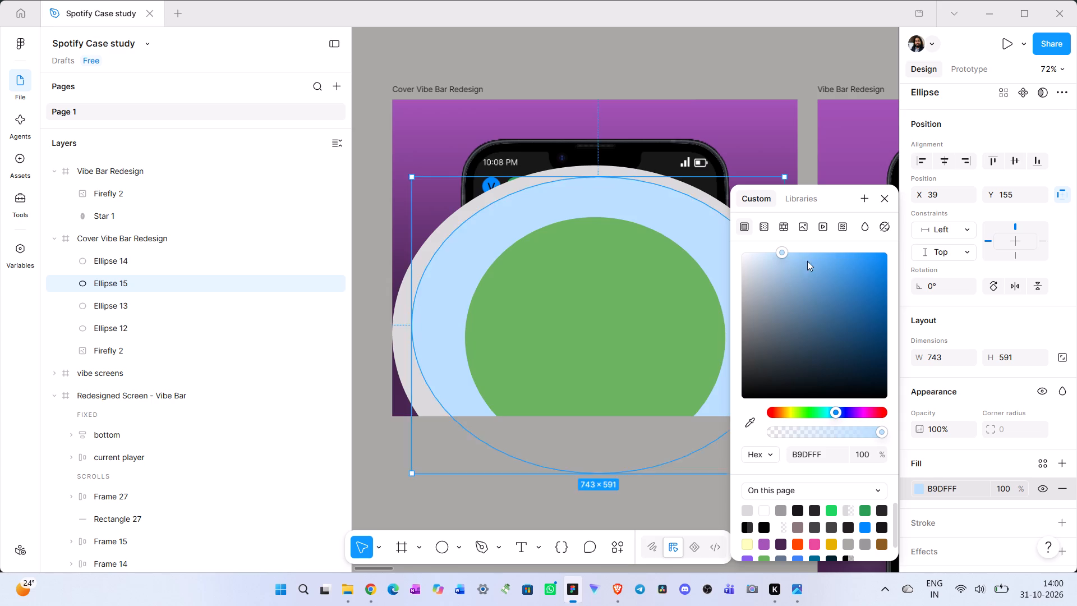
left_click(809, 258)
left_click_drag(809, 258, 818, 254)
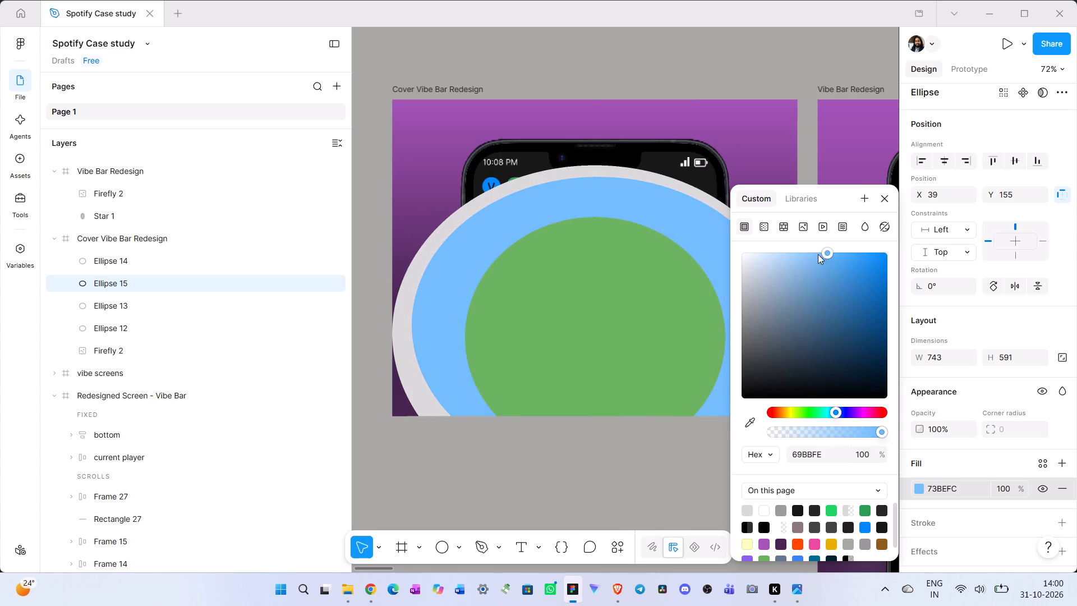
left_click_drag(818, 254, 799, 256)
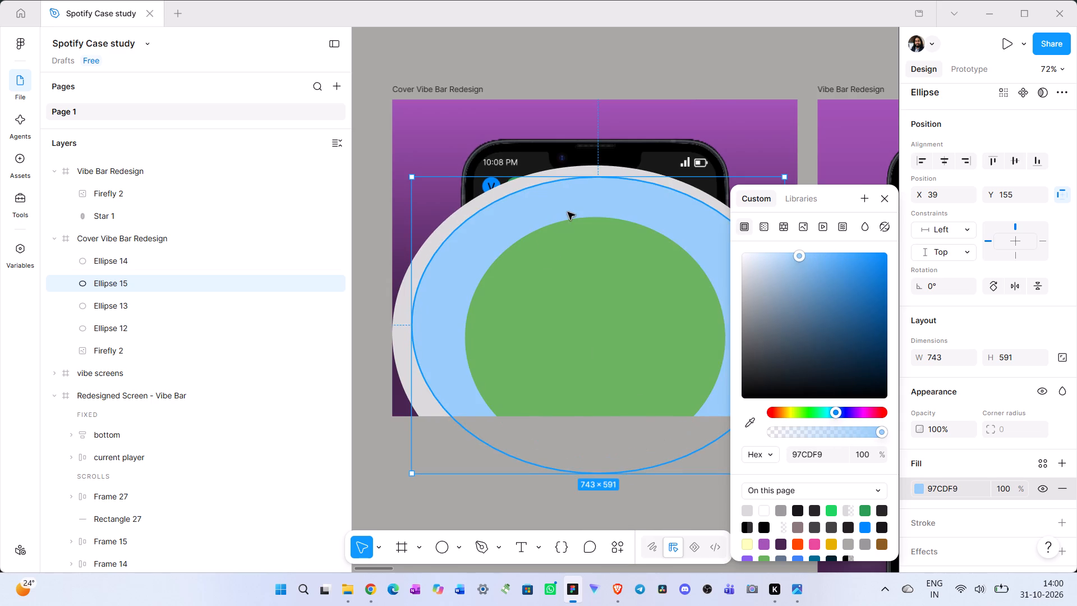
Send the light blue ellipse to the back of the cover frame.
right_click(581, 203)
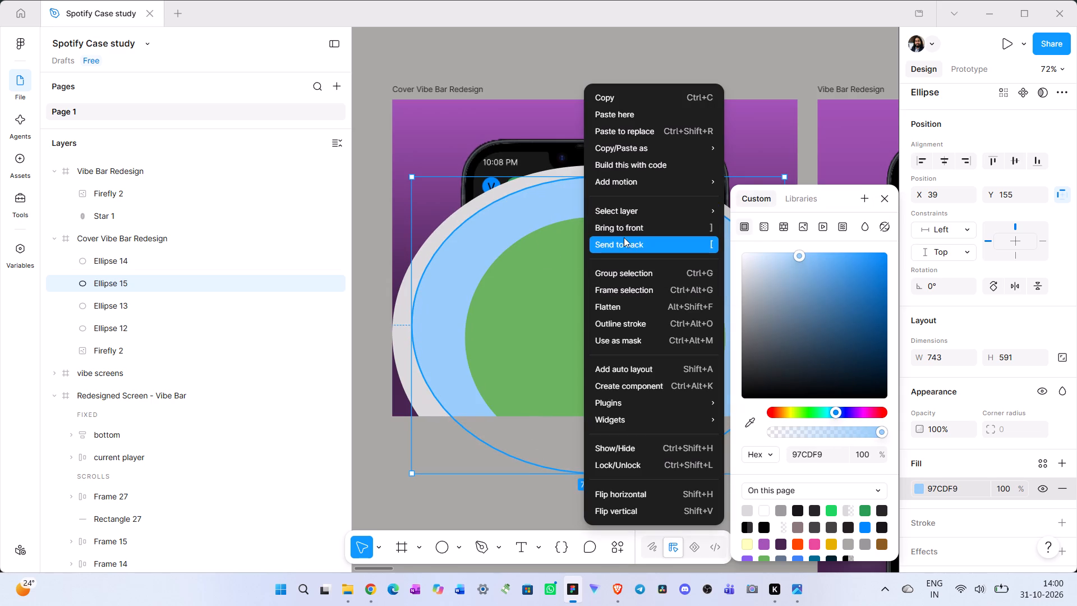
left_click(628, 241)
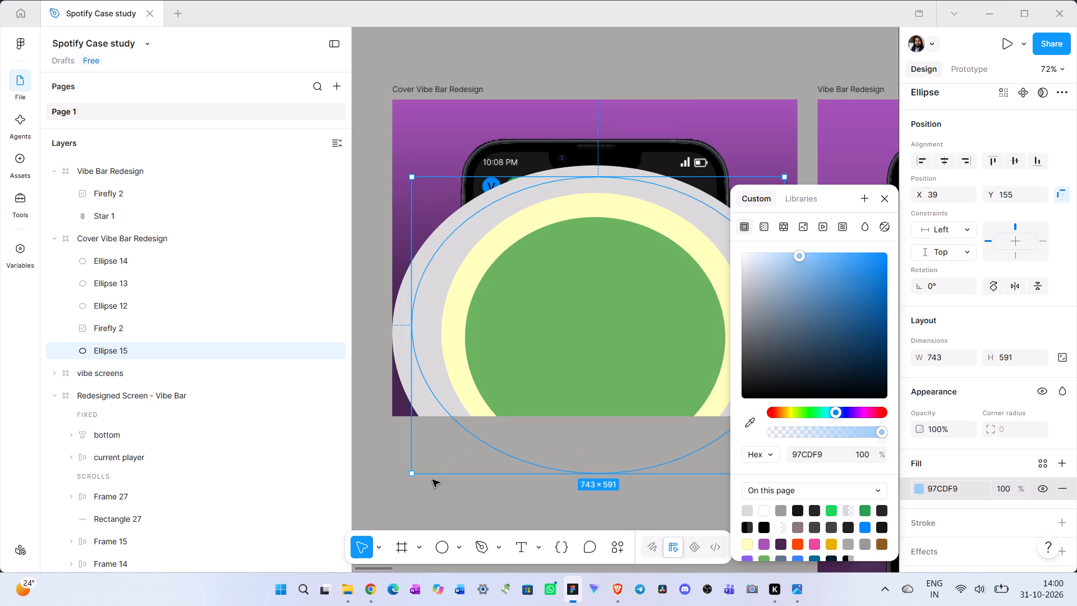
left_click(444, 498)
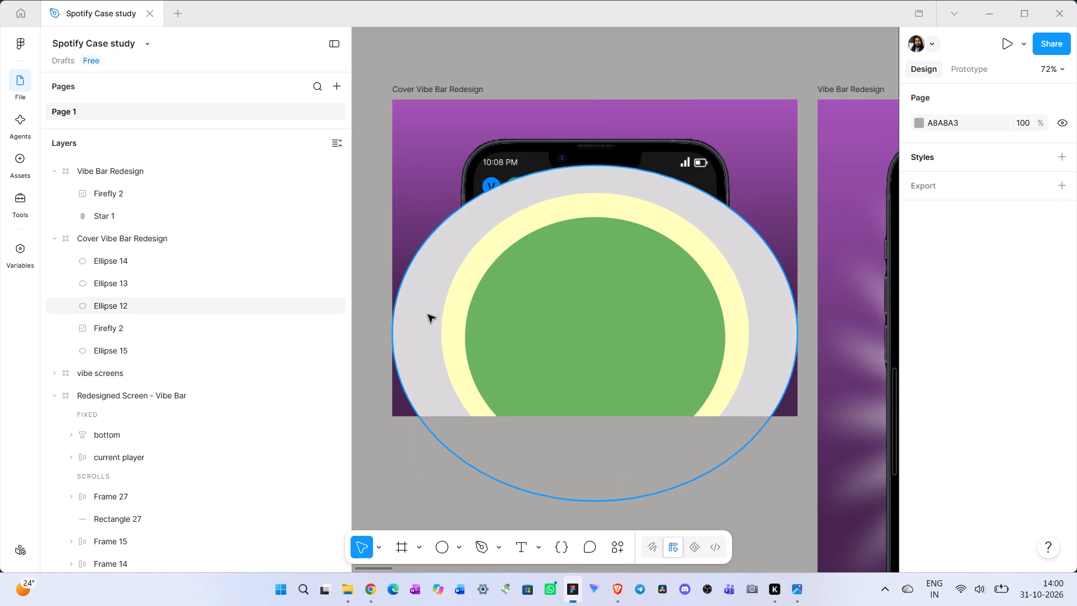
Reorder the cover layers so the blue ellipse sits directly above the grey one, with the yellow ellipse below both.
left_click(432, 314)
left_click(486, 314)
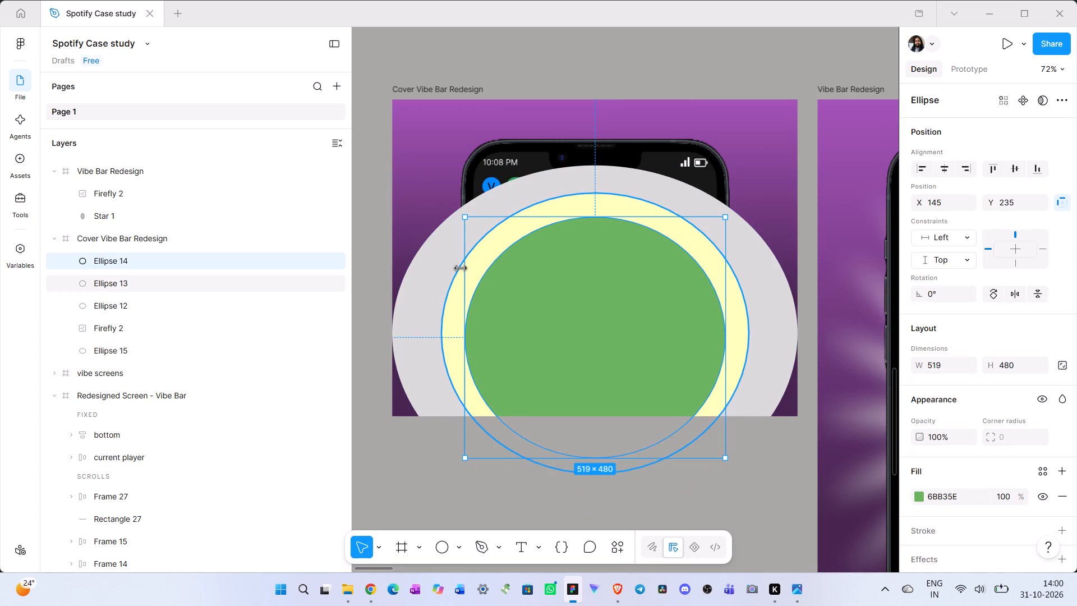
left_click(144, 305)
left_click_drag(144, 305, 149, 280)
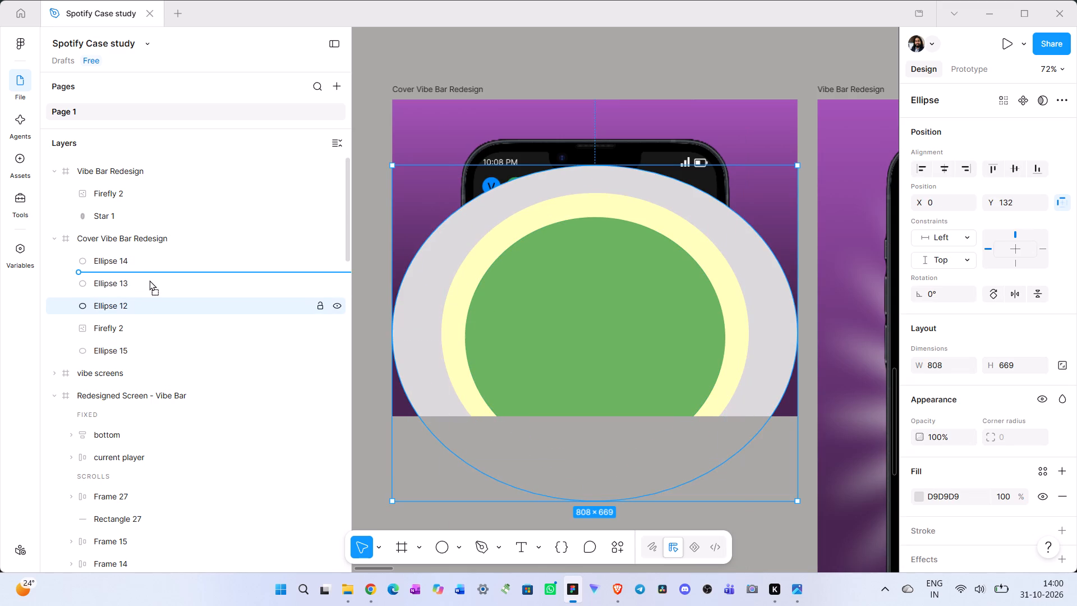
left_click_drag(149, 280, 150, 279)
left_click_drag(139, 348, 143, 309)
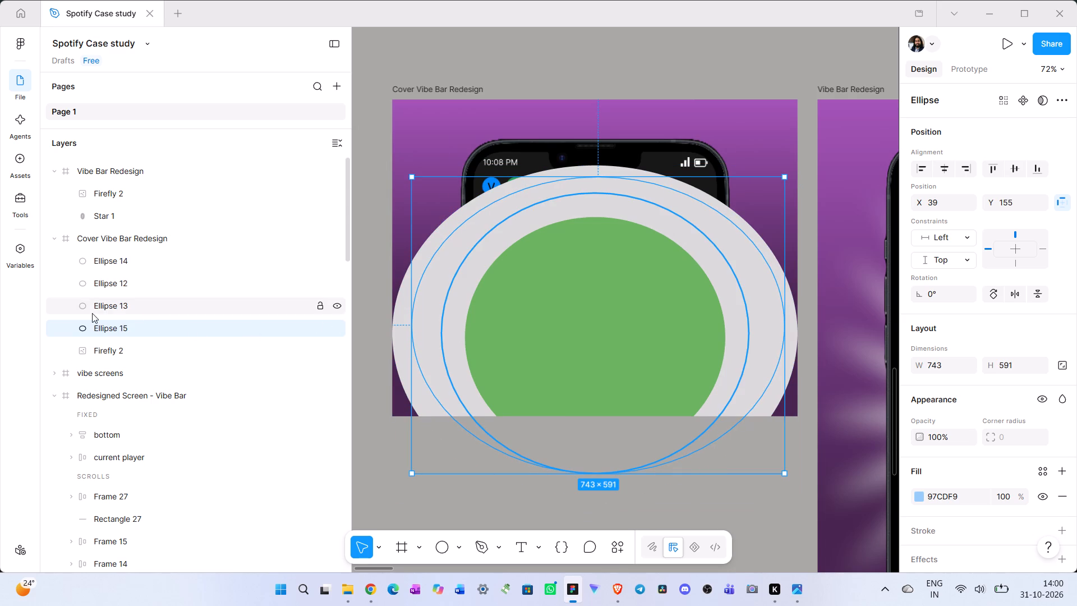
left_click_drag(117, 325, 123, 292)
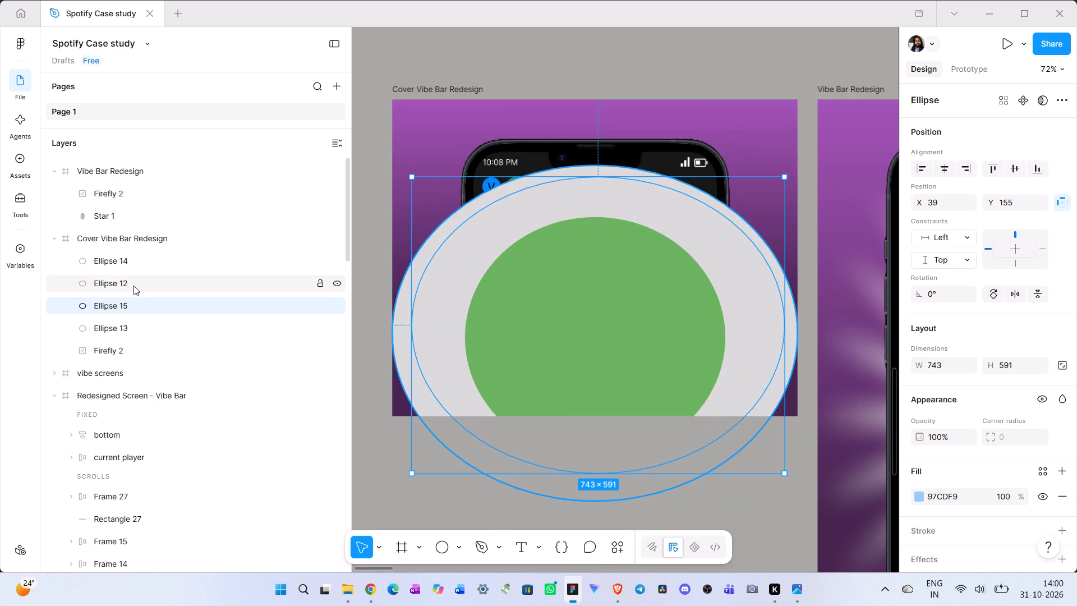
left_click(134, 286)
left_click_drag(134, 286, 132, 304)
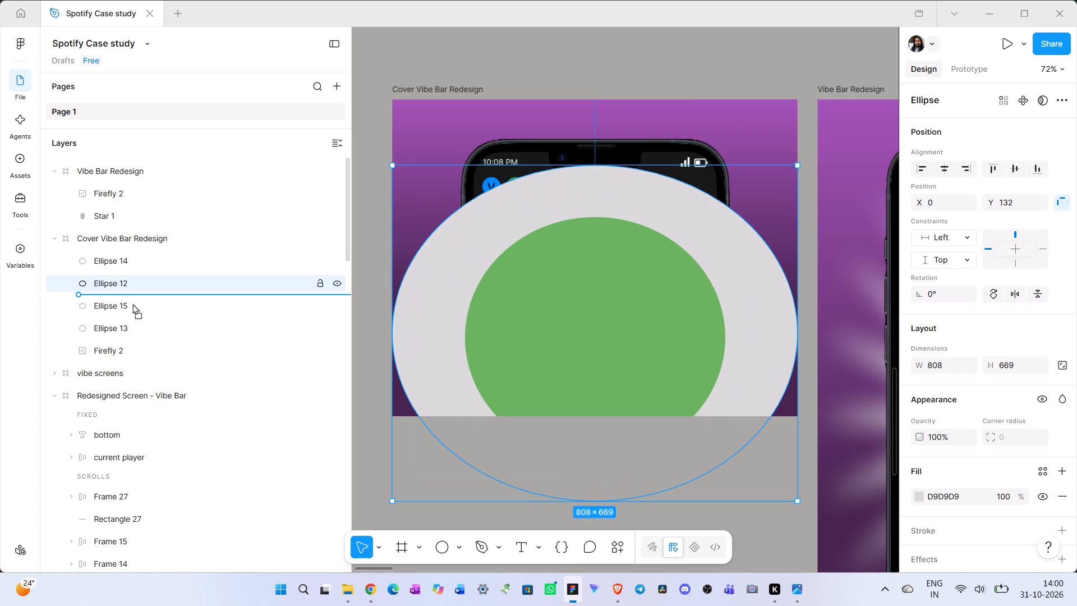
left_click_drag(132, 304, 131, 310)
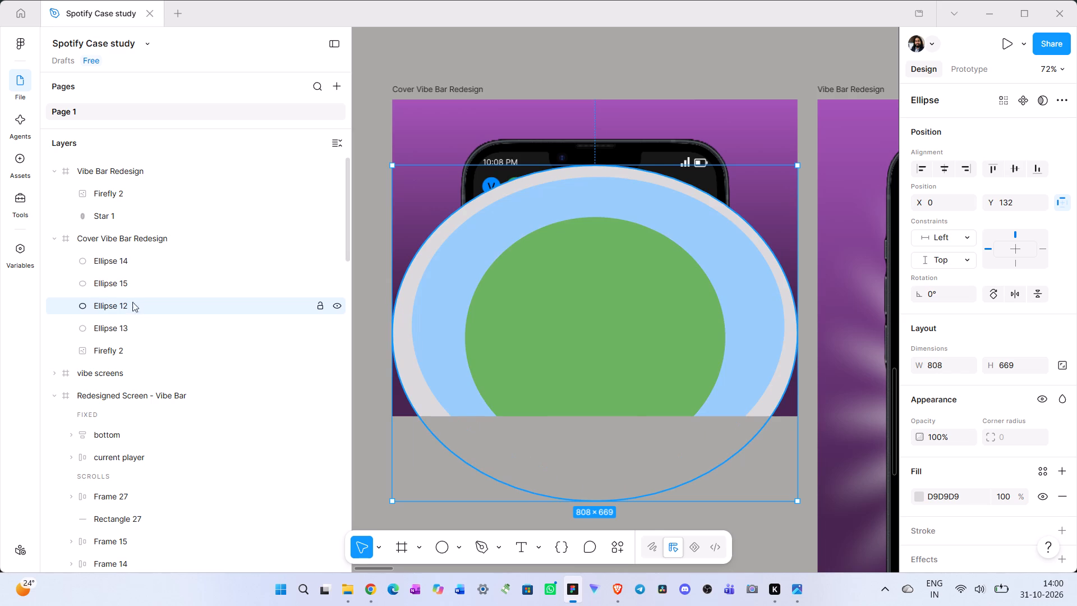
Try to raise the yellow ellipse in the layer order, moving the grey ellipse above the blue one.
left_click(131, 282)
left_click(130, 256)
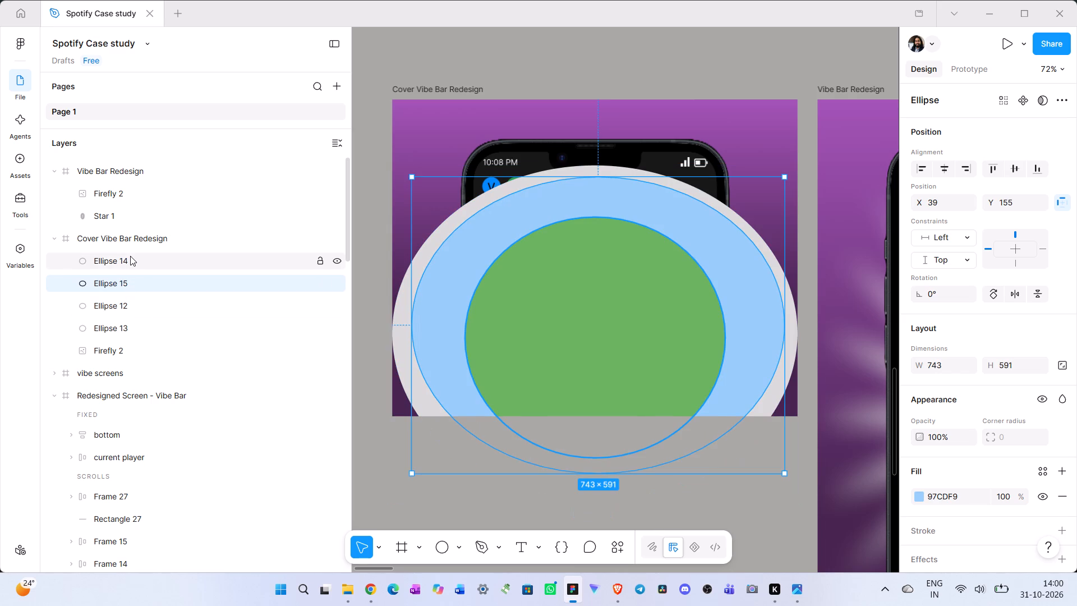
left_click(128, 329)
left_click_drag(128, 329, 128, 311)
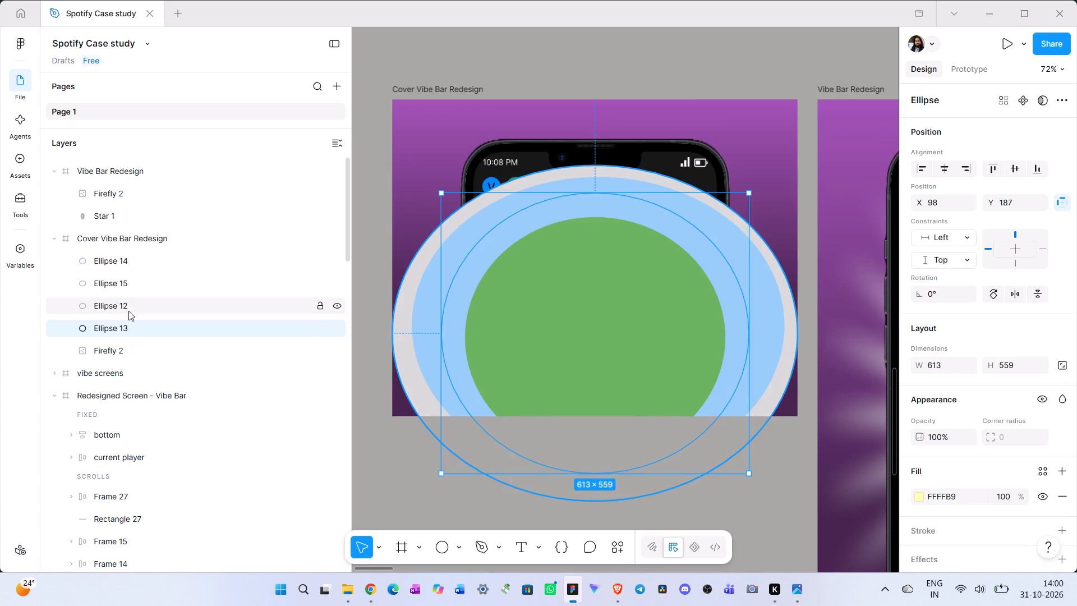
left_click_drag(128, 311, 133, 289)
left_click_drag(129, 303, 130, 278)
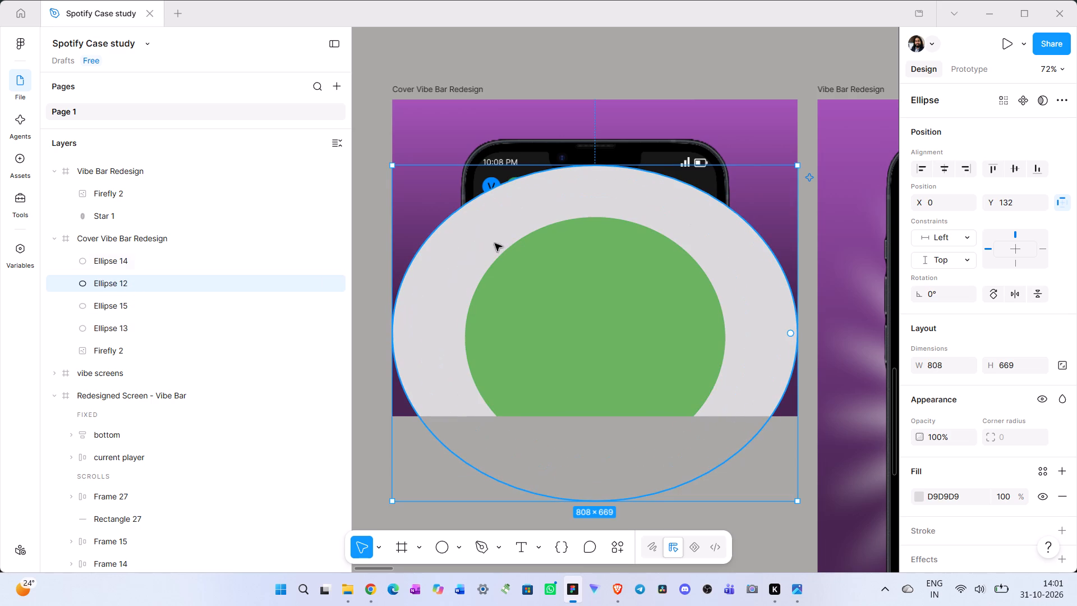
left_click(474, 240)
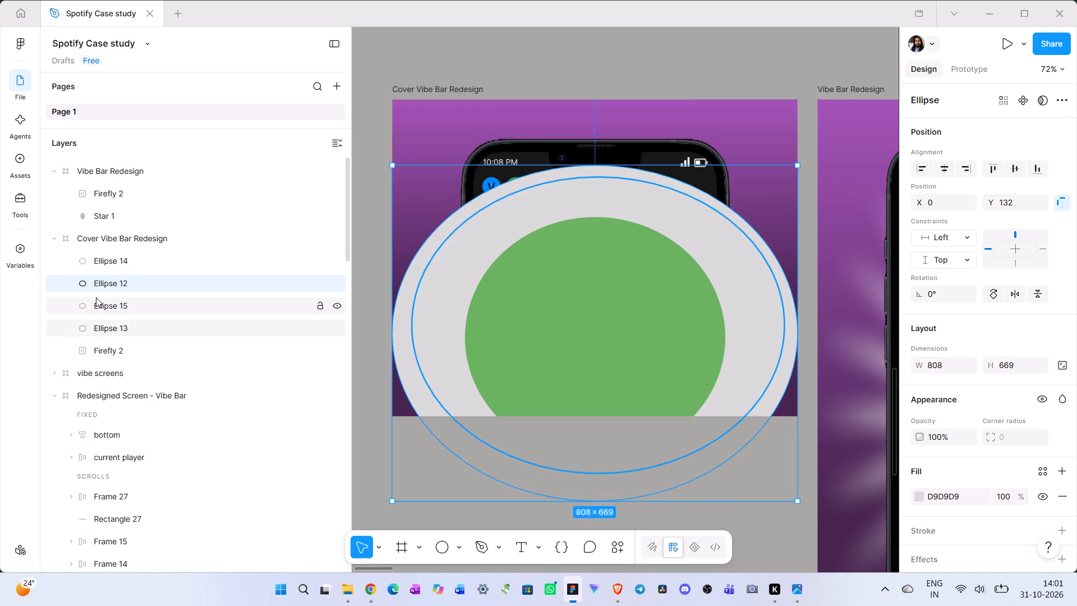
Stack the cover's ellipse layers with the yellow ellipse above the blue one and the grey ellipse beneath both.
left_click_drag(106, 286, 101, 334)
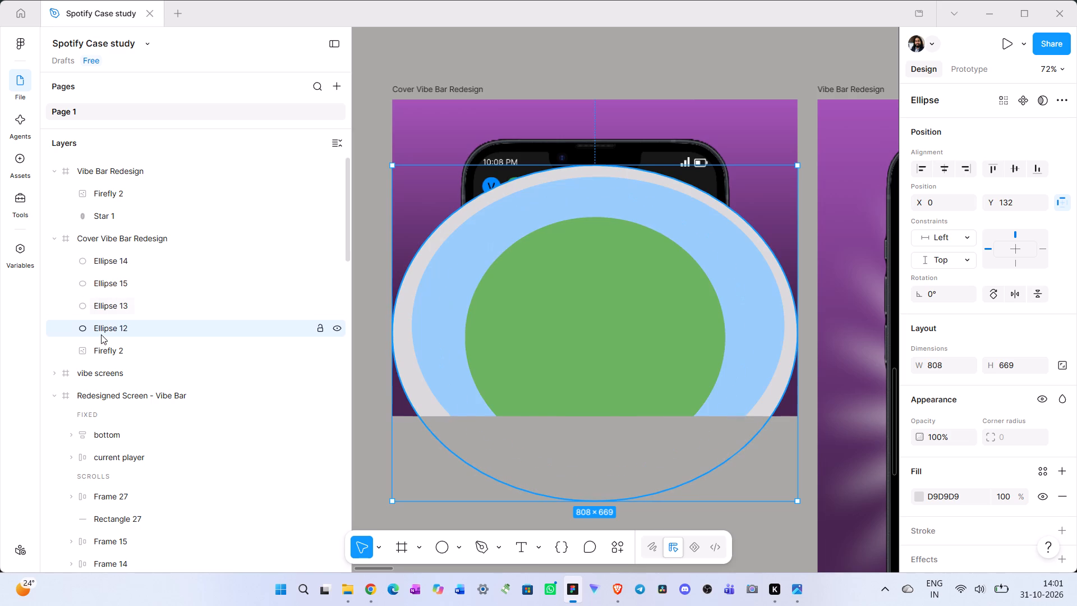
left_click(107, 308)
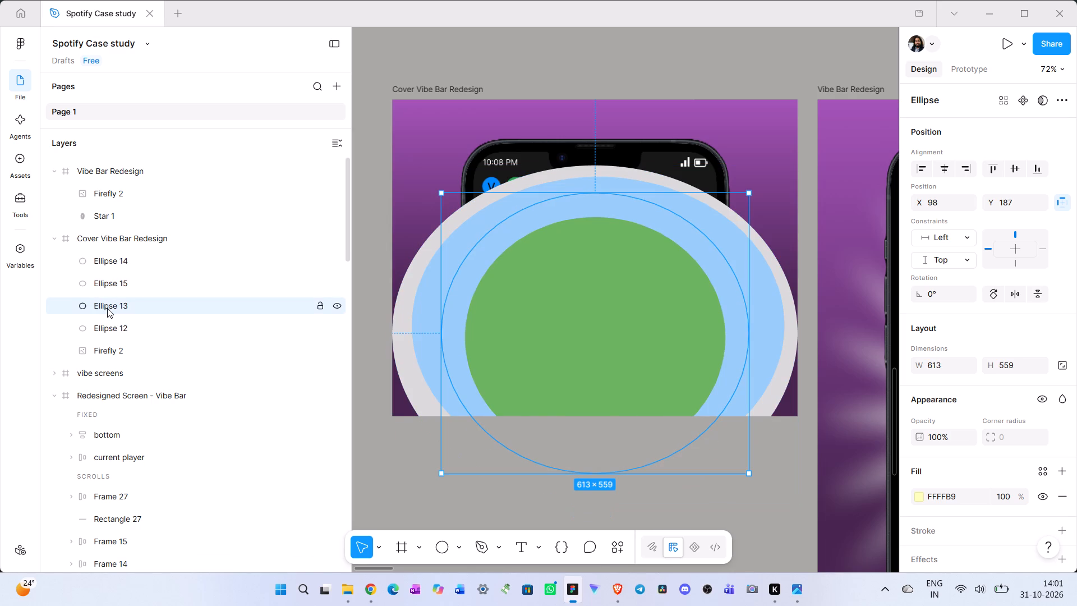
left_click_drag(107, 308, 112, 274)
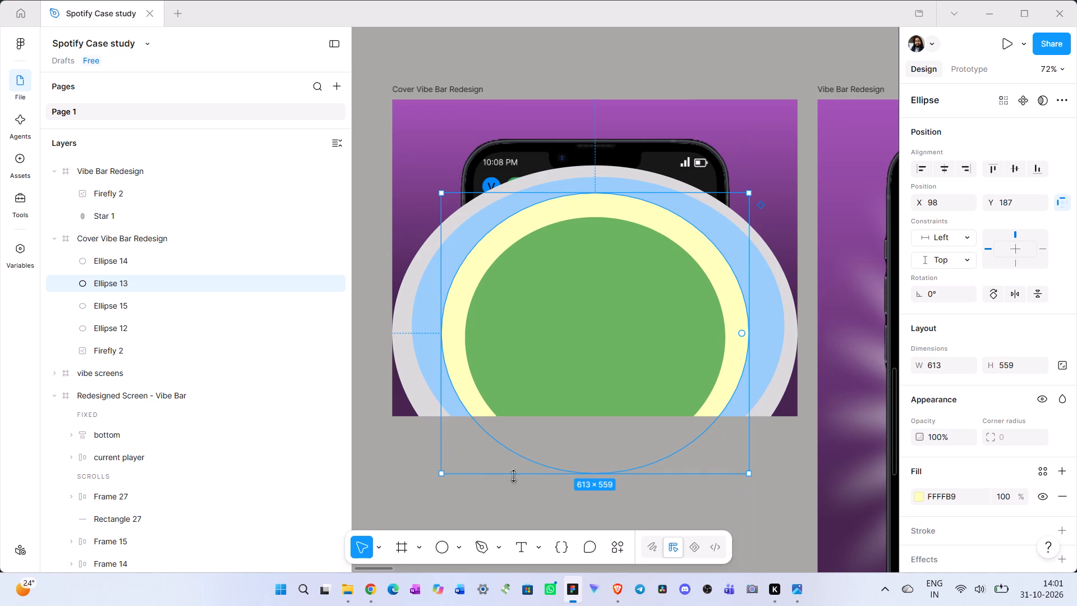
Select all four cover ellipses and wrap them in an auto layout frame.
left_click(113, 323)
left_click(114, 310, "shift")
left_click(117, 289, "shift")
left_click(119, 258, "shift")
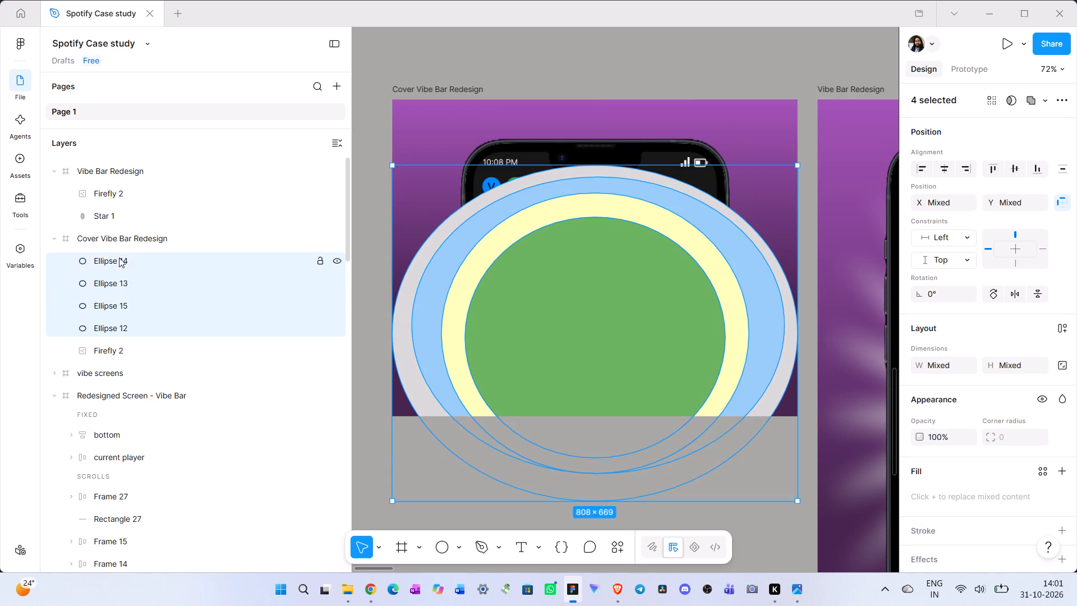
left_click(1065, 330)
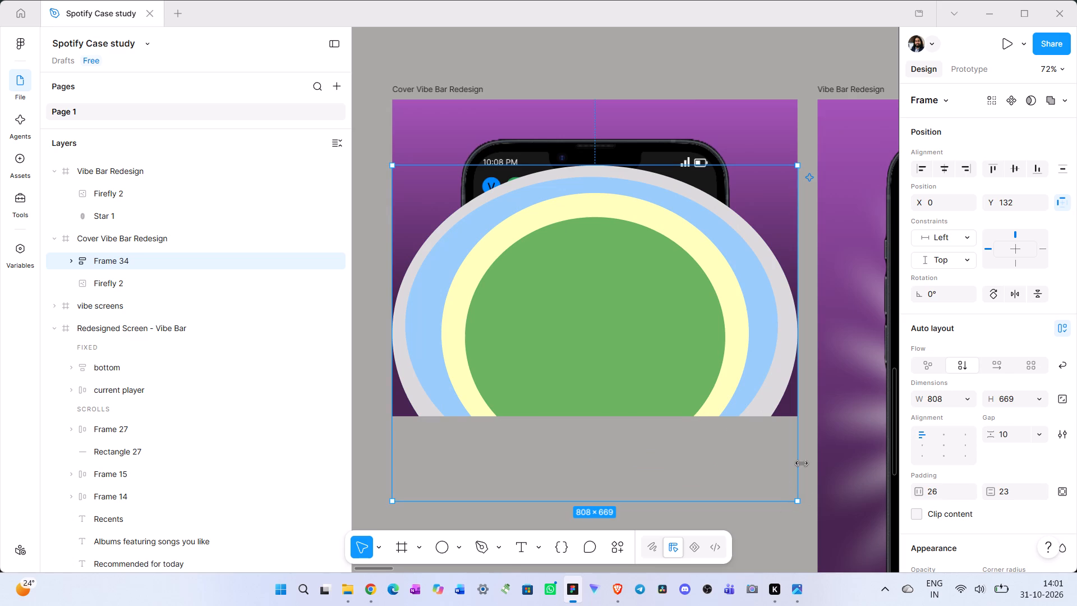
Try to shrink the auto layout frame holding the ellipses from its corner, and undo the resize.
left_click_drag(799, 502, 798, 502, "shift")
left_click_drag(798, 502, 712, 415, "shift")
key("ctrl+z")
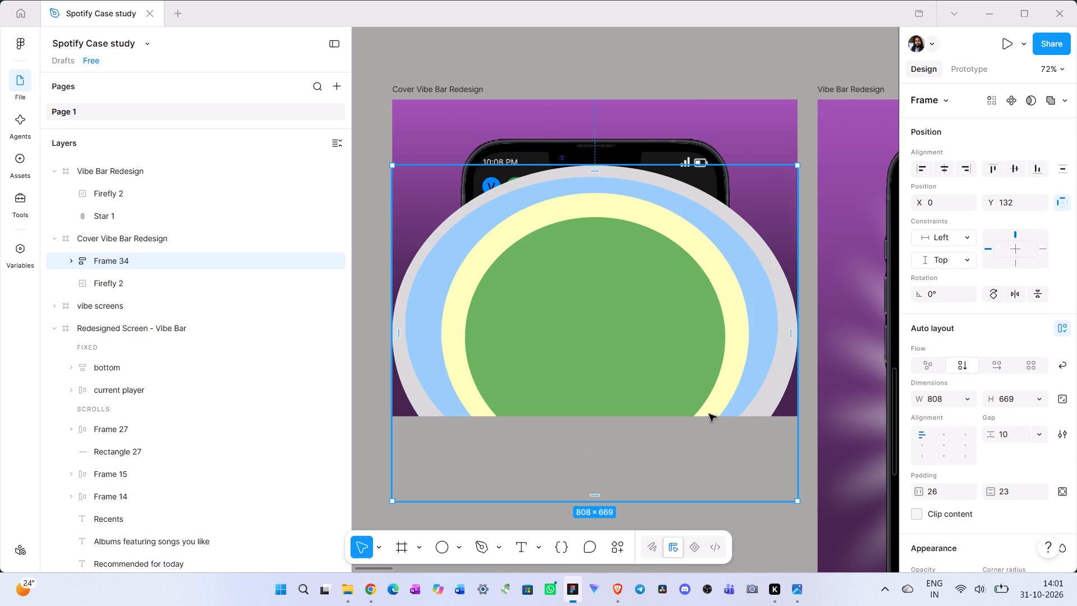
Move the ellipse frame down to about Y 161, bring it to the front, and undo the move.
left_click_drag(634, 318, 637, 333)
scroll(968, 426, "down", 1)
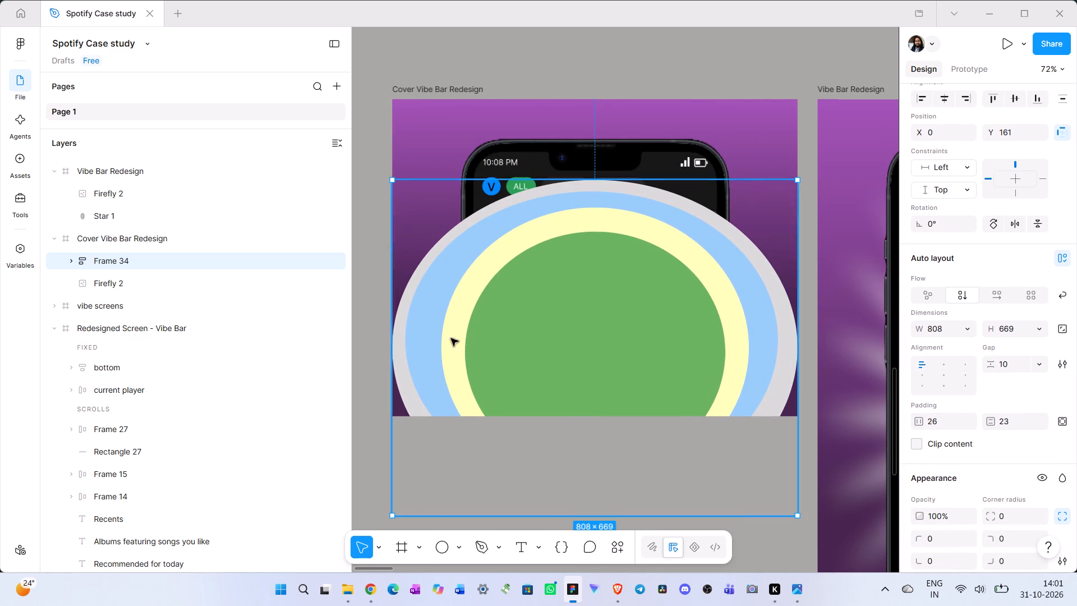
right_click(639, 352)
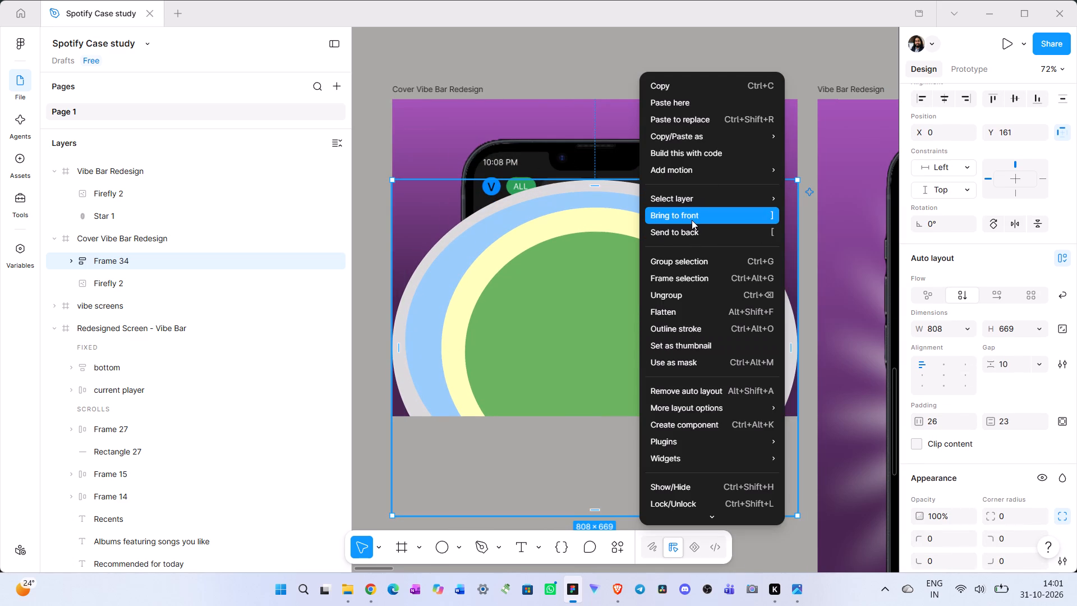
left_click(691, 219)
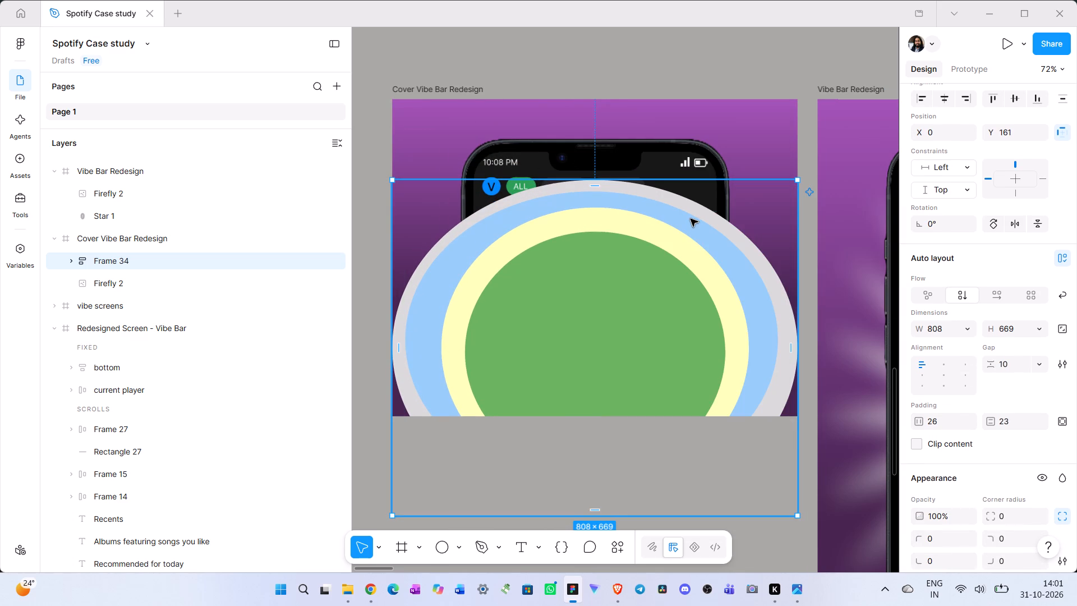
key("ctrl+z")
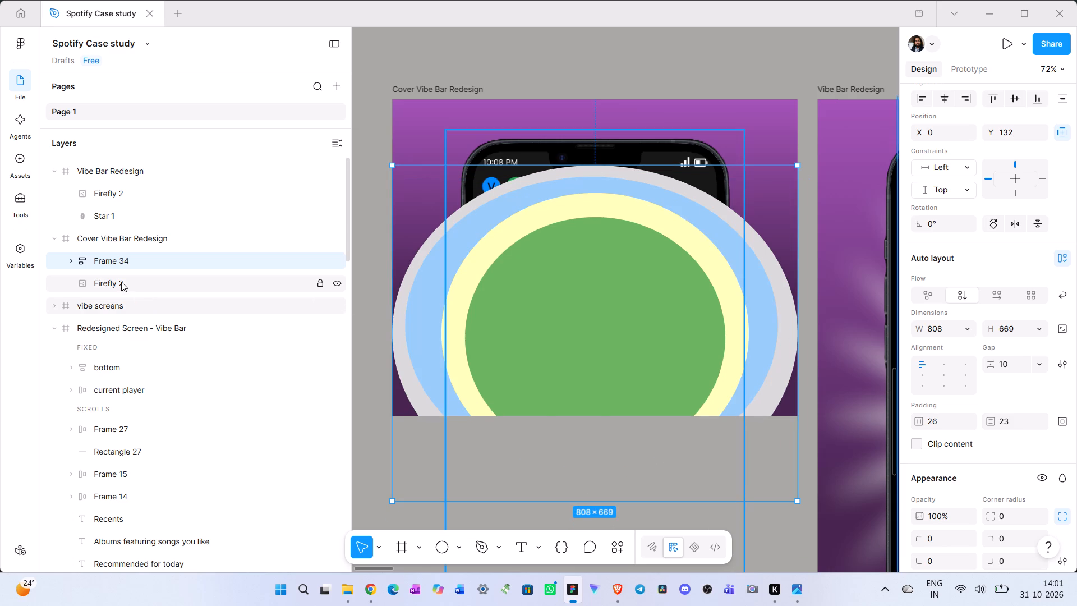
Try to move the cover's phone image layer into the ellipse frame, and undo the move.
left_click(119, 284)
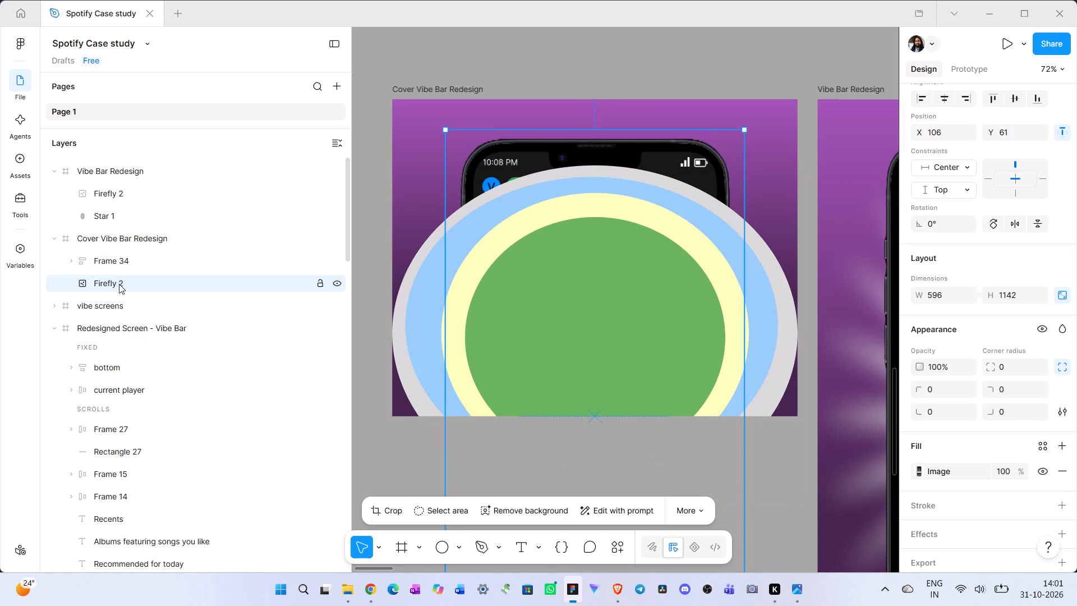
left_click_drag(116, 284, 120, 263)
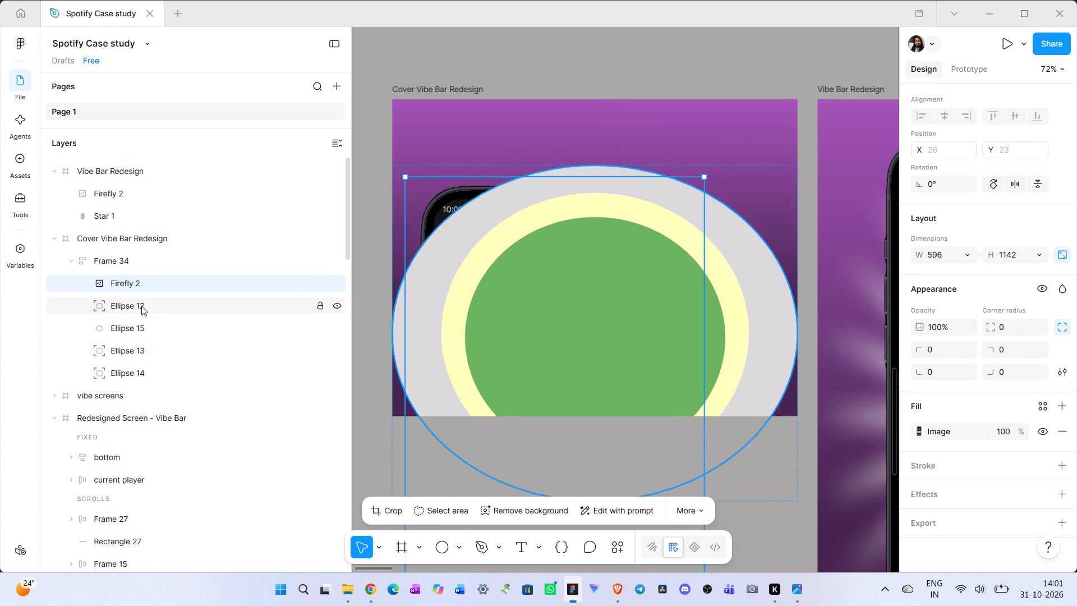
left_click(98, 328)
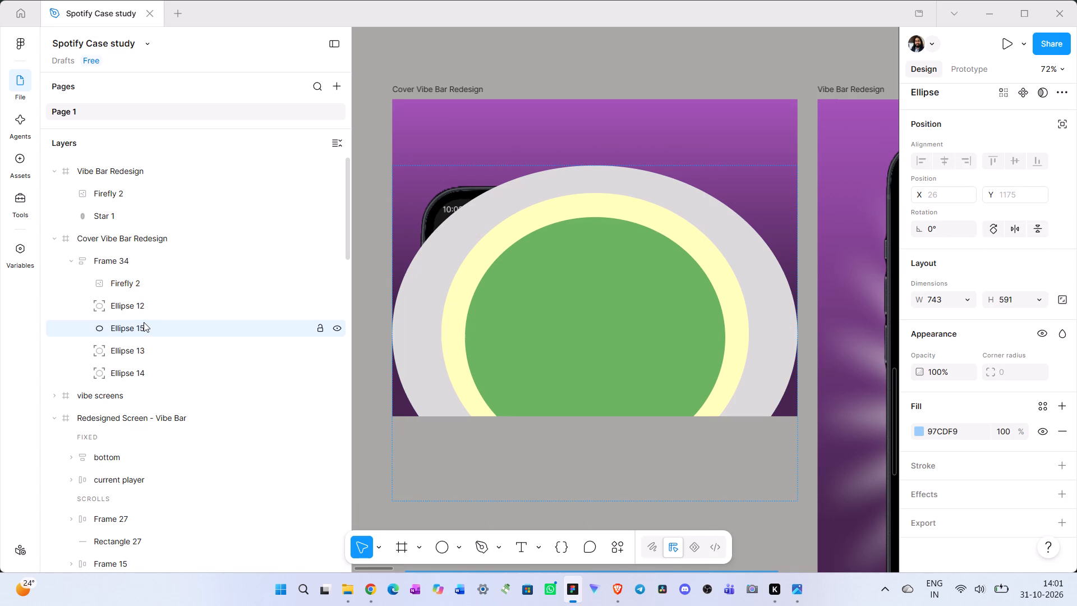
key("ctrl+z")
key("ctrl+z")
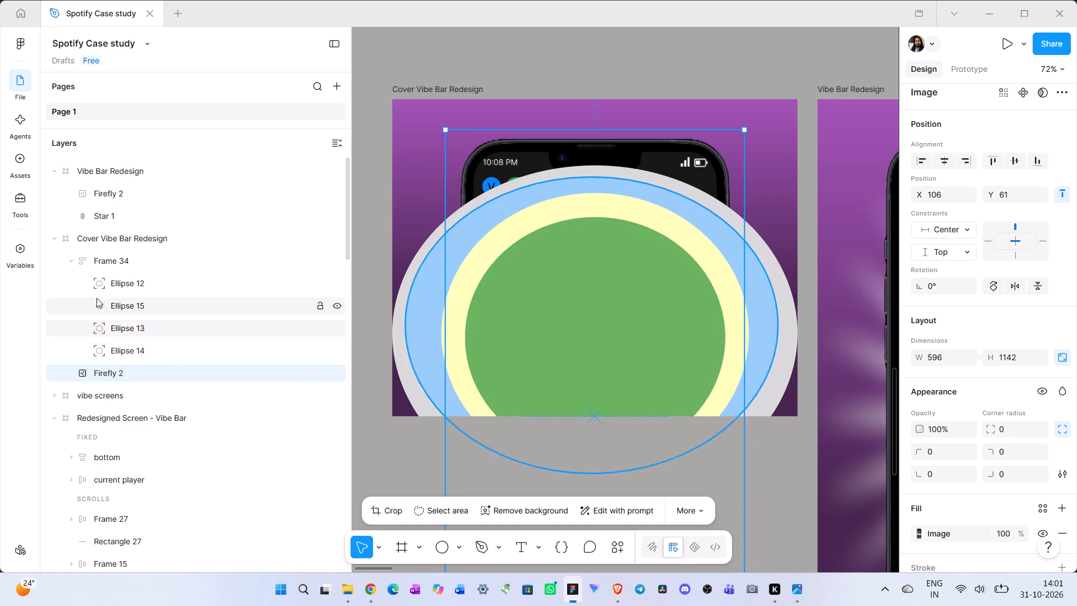
Reorder the cover's layers so the ellipse frame sits beneath the phone image.
left_click(70, 259)
left_click_drag(118, 257, 117, 292)
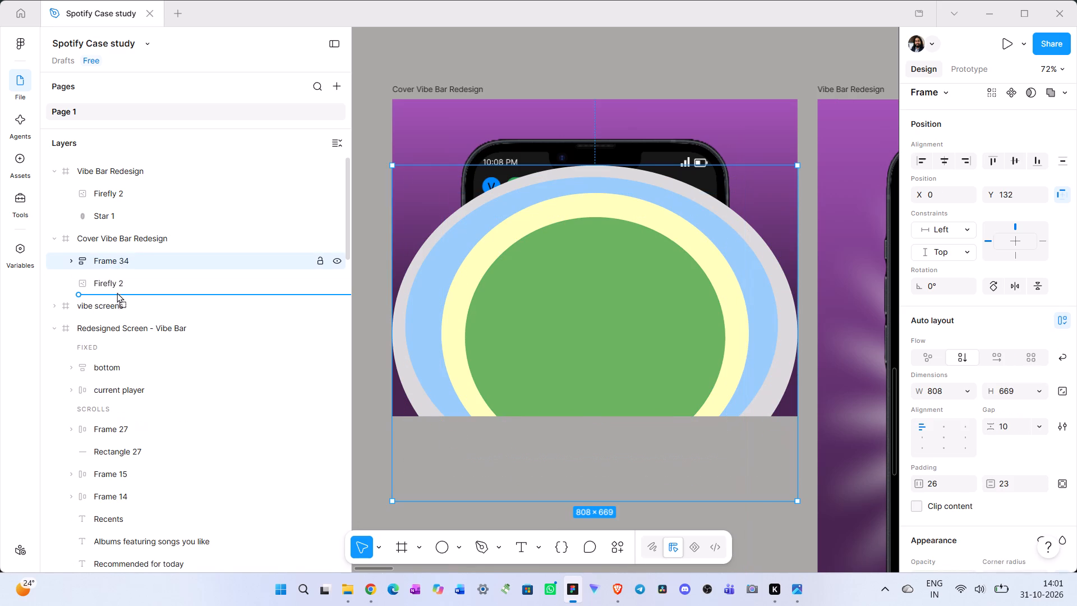
left_click_drag(117, 292, 116, 294)
Add a uniform layer blur effect to the ellipse frame and raise its blur to 36.5.
scroll(996, 412, "down", 11)
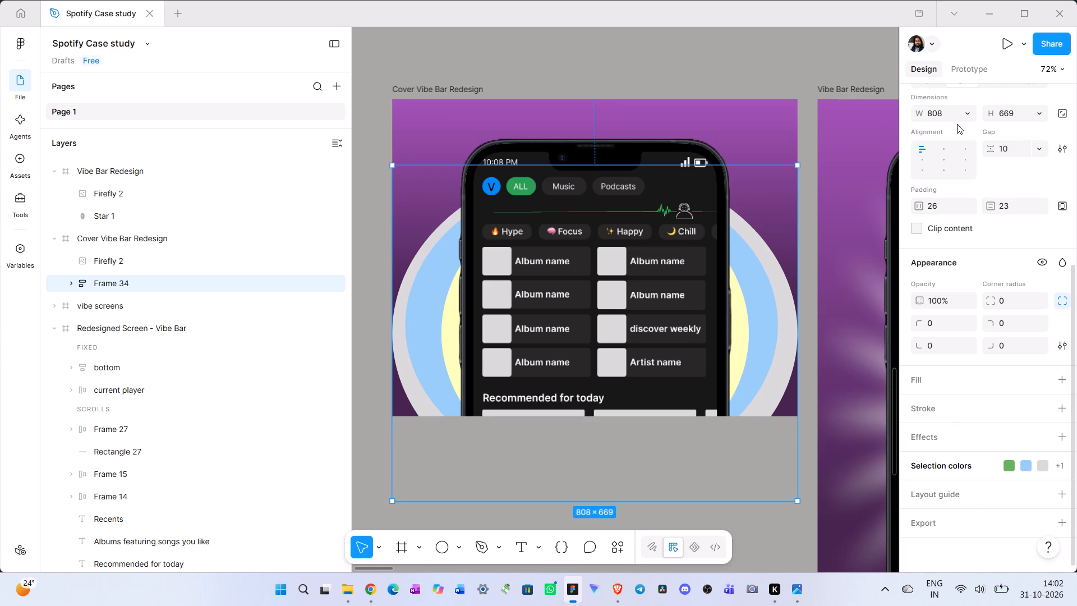
left_click(1010, 433)
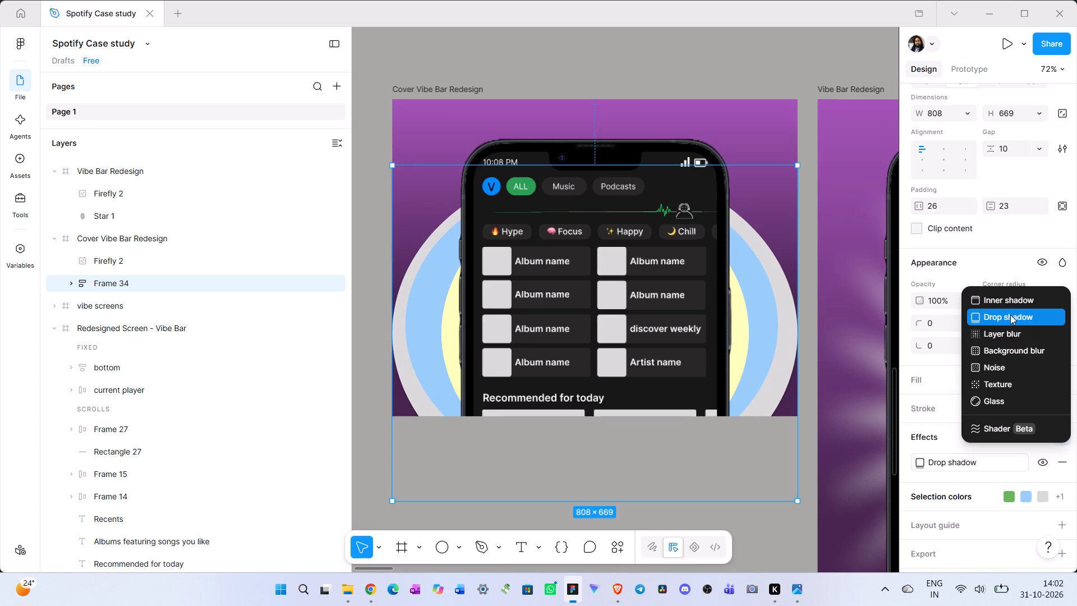
left_click(1011, 330)
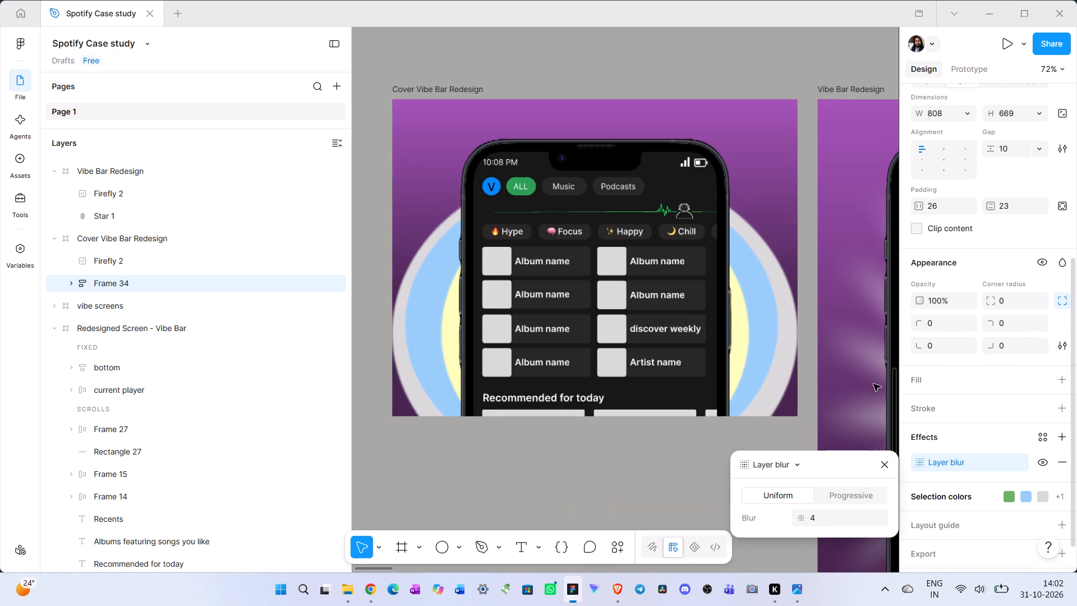
left_click_drag(802, 520, 850, 344)
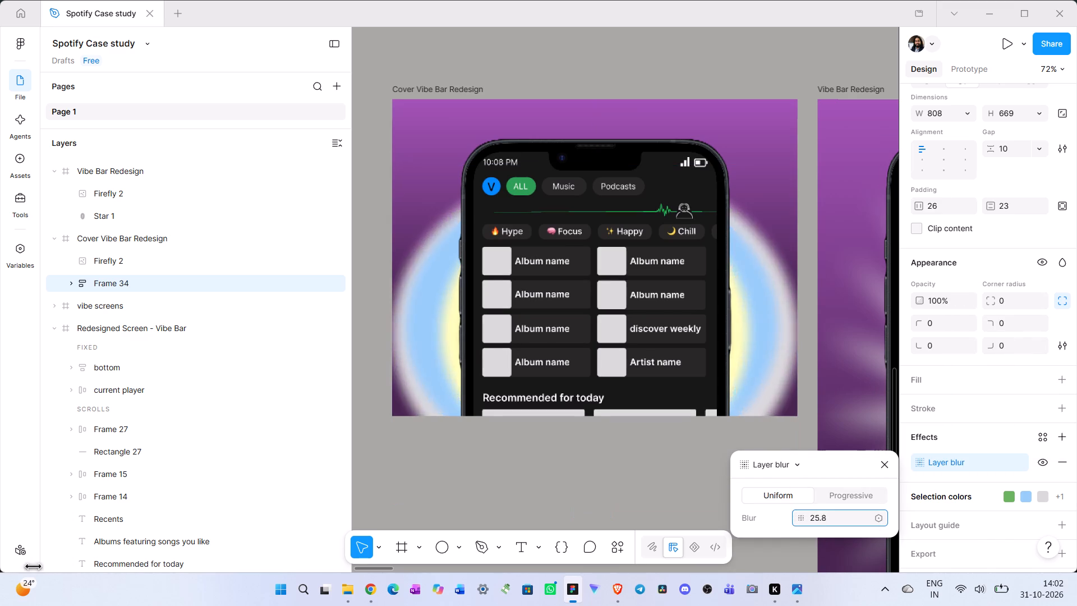
left_click_drag(850, 344, 664, 300)
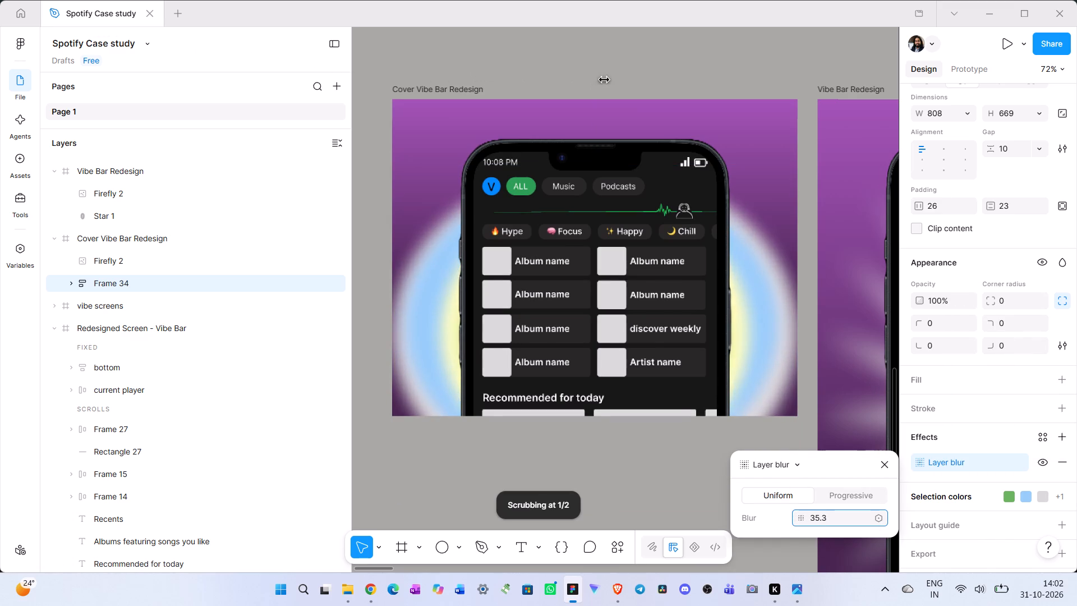
left_click_drag(664, 300, 434, 317)
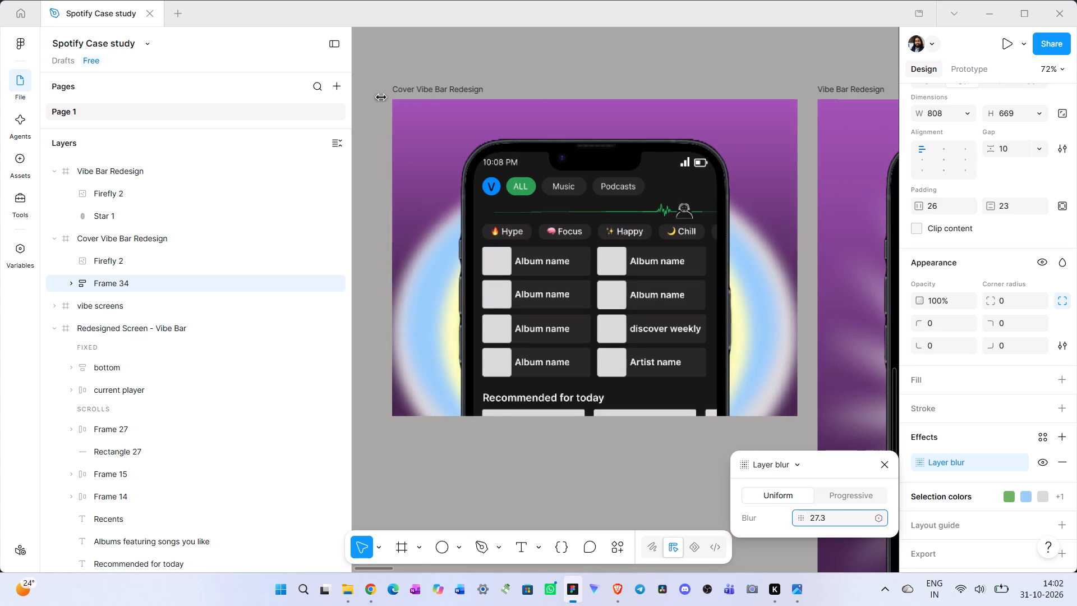
left_click_drag(434, 317, 587, 299)
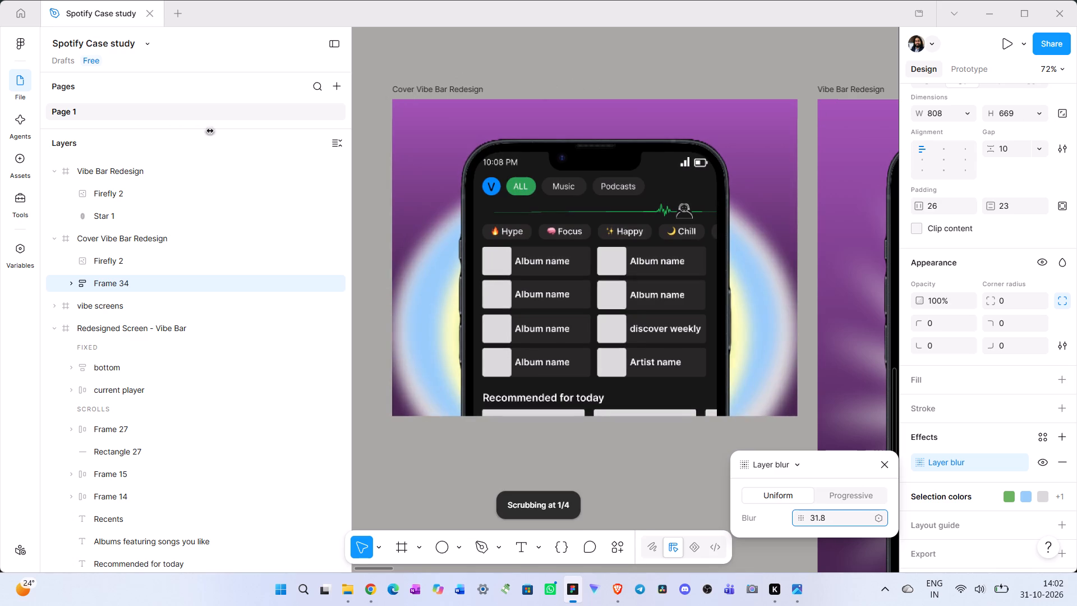
left_click_drag(587, 299, 843, 301)
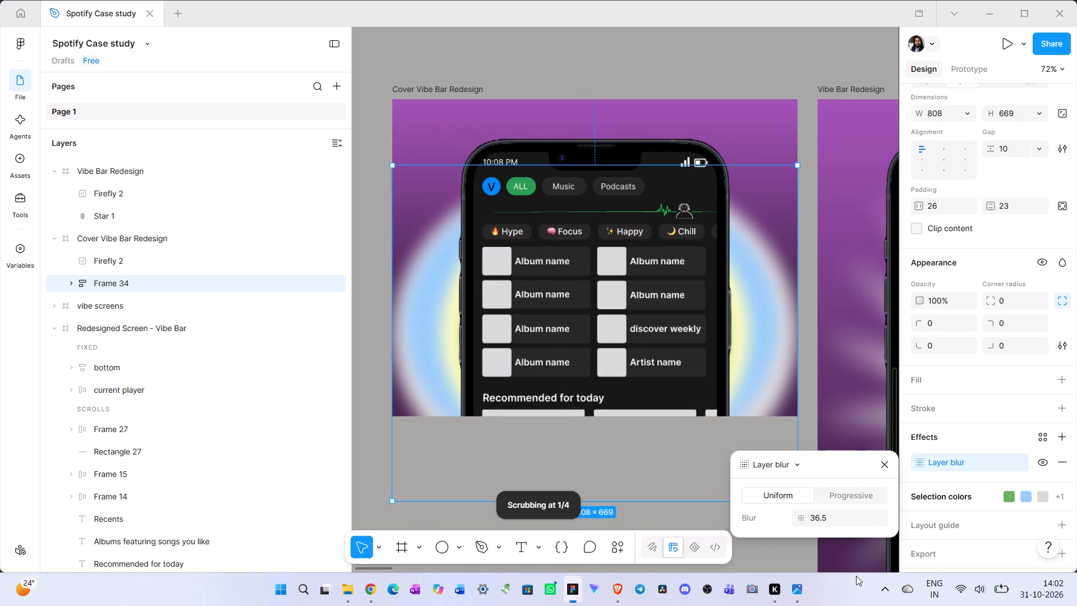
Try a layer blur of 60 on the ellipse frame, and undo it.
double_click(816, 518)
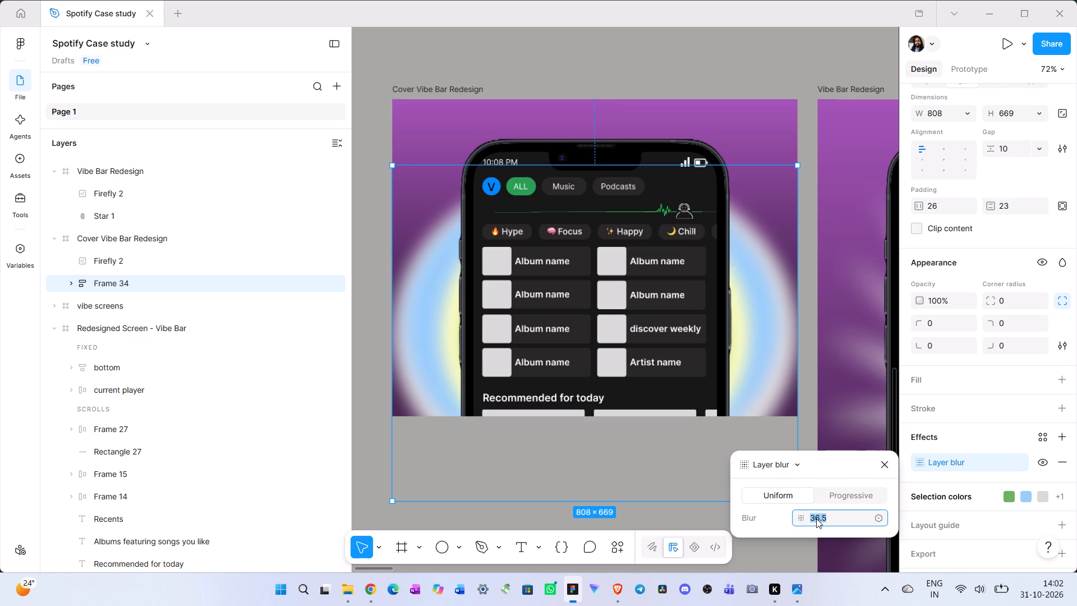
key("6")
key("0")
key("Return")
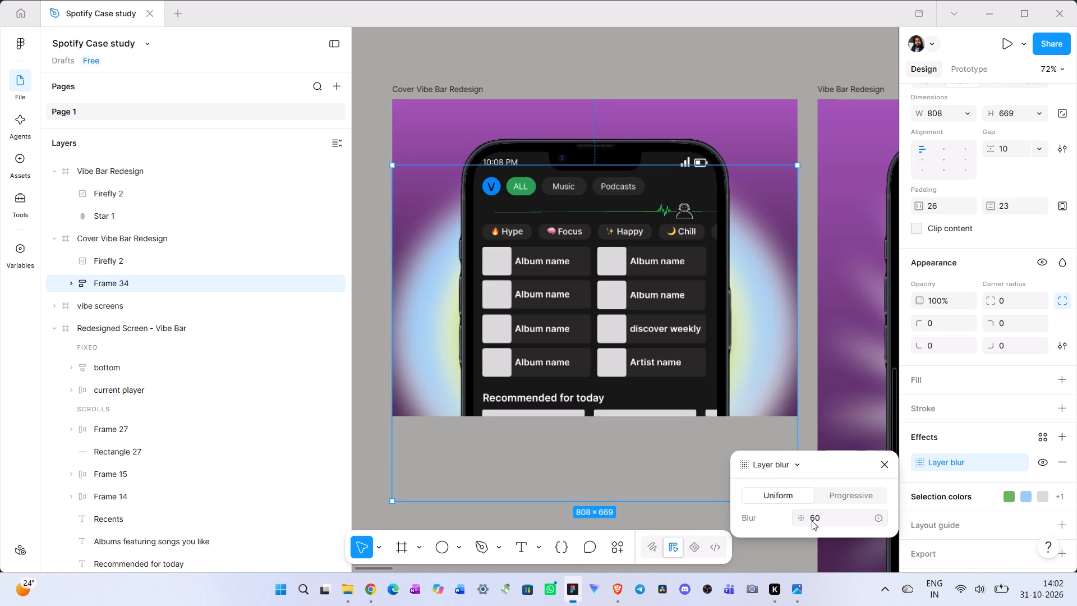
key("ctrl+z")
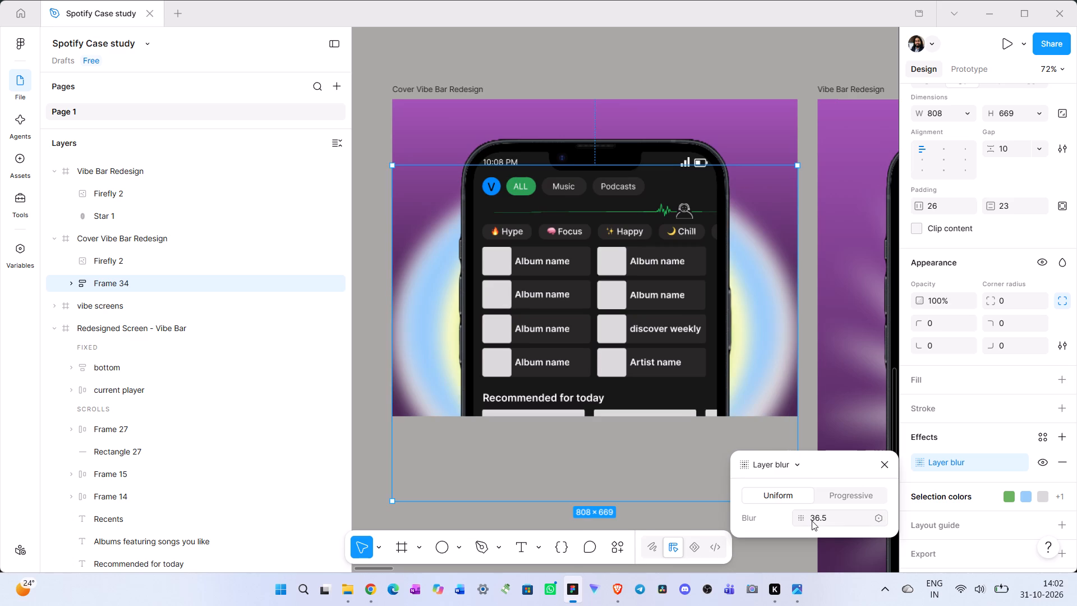
Reduce the ellipse frame's layer blur to 25 and deselect the frame.
left_click_drag(803, 520, 517, 303)
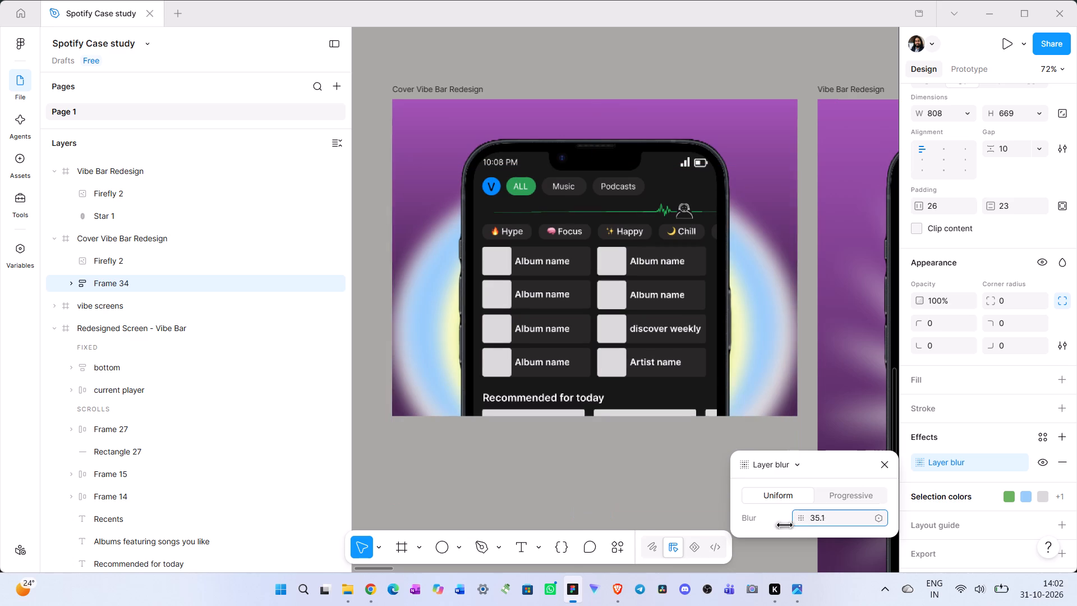
left_click_drag(517, 303, 428, 309)
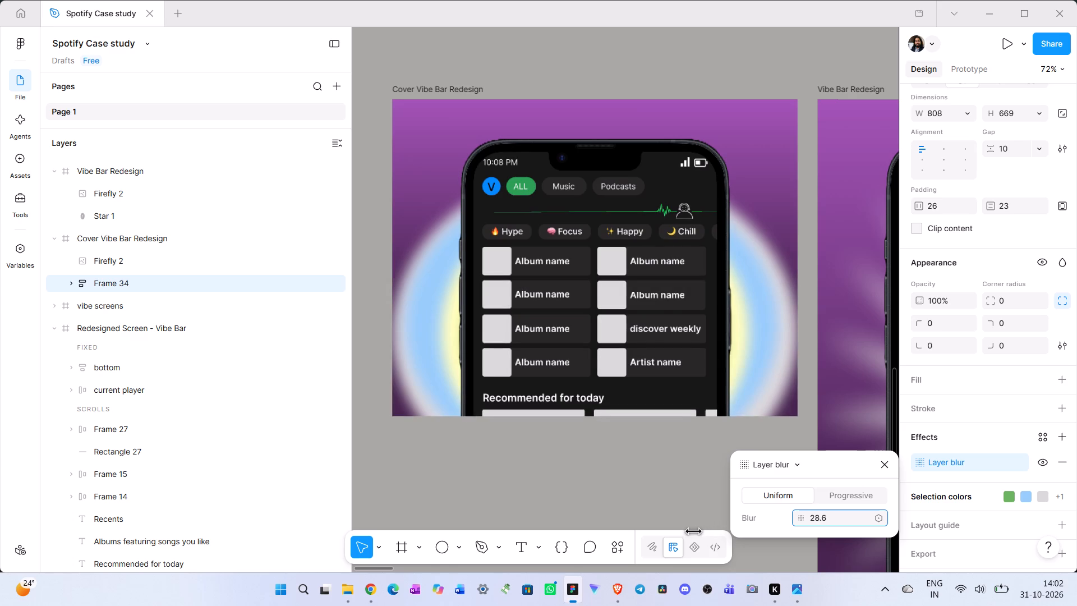
left_click_drag(428, 309, 373, 321)
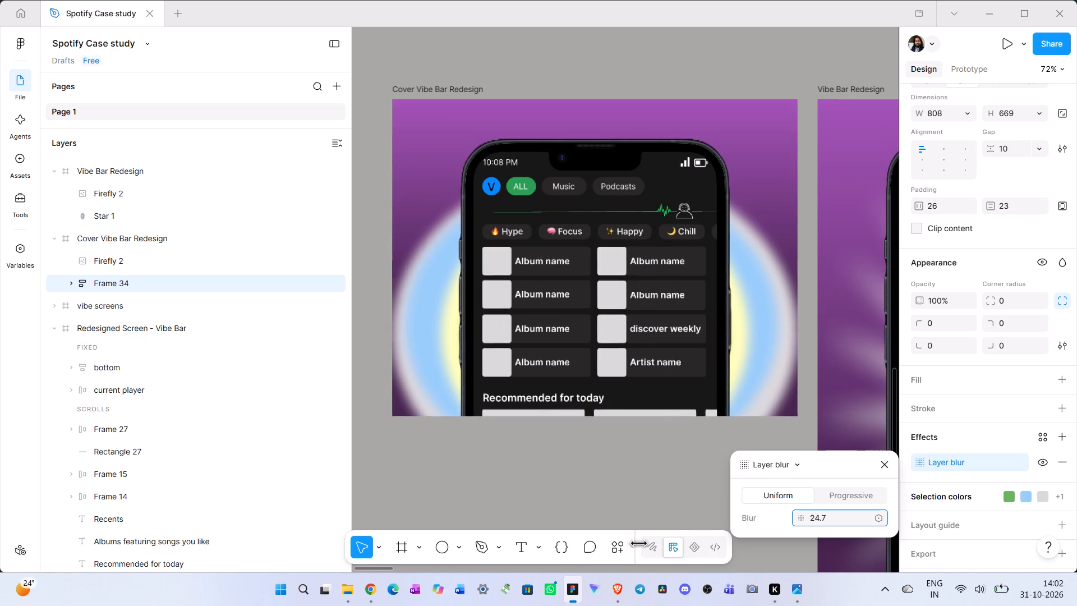
left_click_drag(373, 321, 379, 323)
left_click(841, 516)
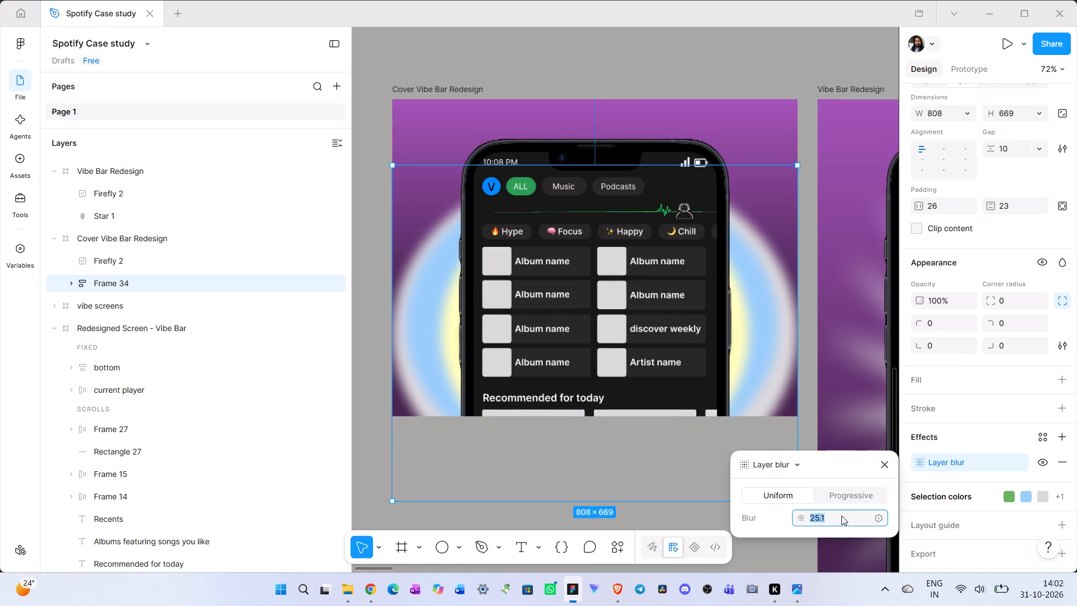
type("25")
key("Return")
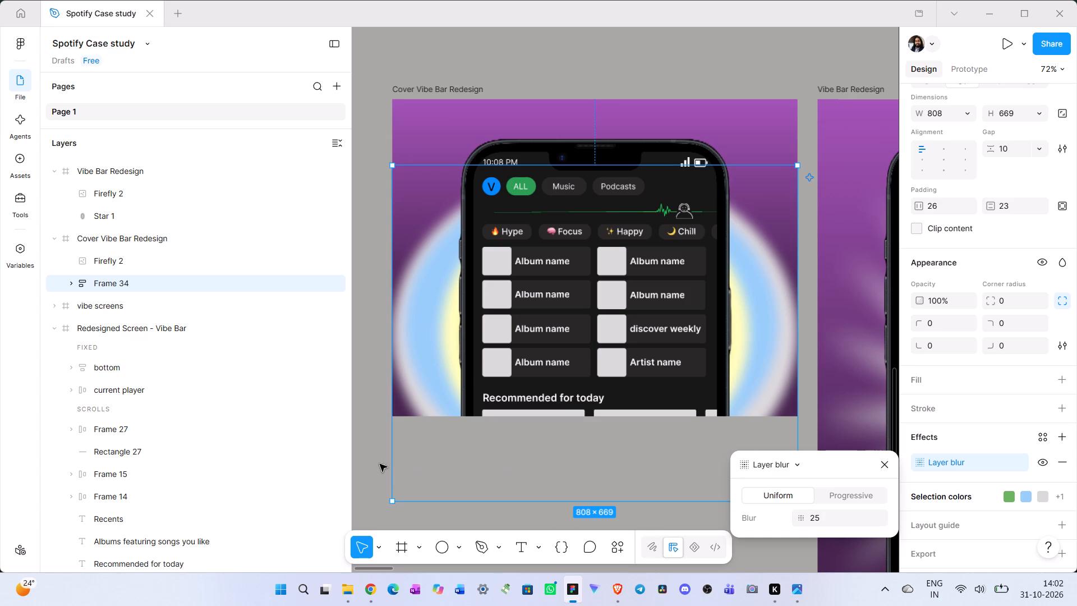
left_click(373, 464)
Add a black drop shadow to the cover's phone image with Y offset 23, blur 0 and 100% opacity.
left_click(587, 321)
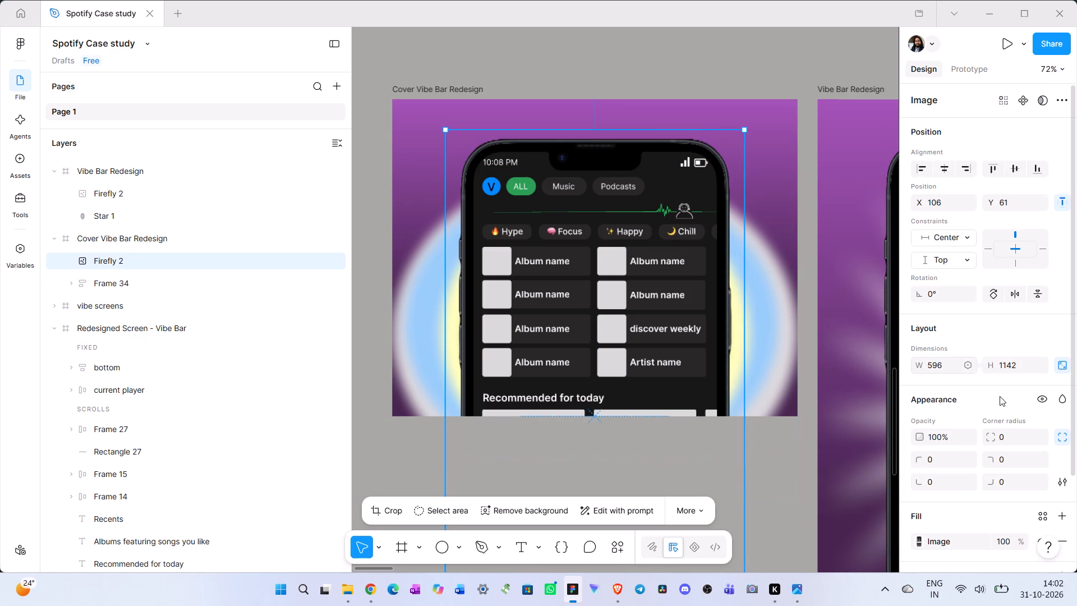
scroll(993, 400, "down", 9)
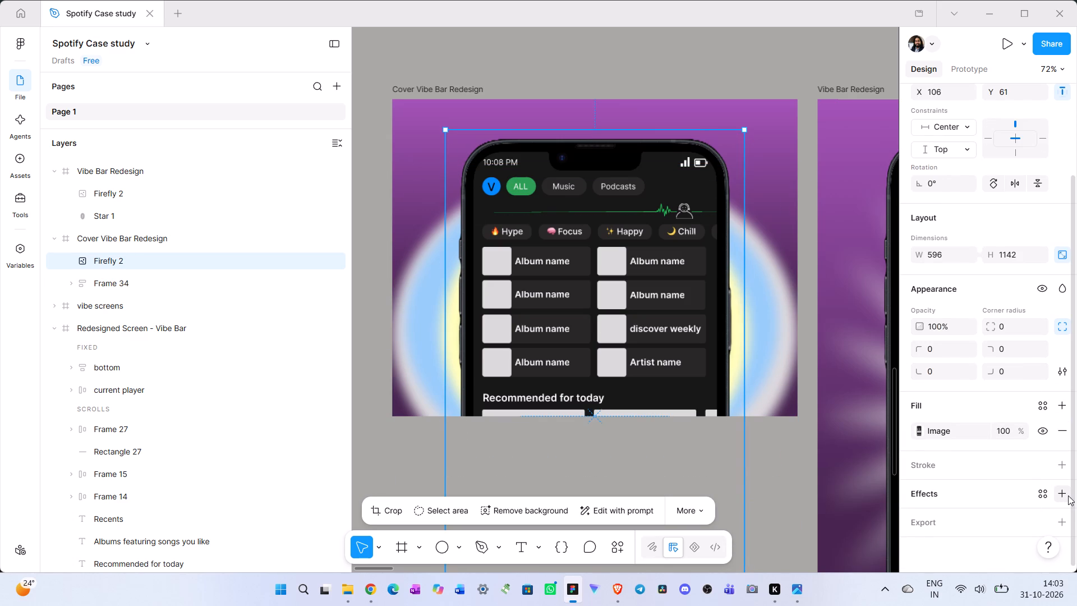
left_click(1063, 495)
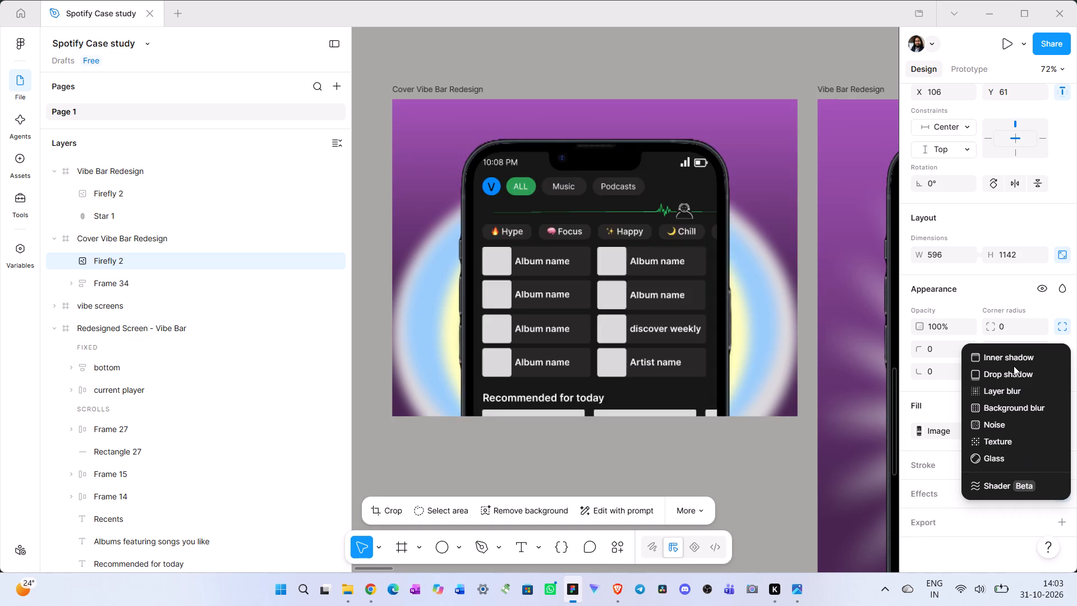
left_click(1009, 375)
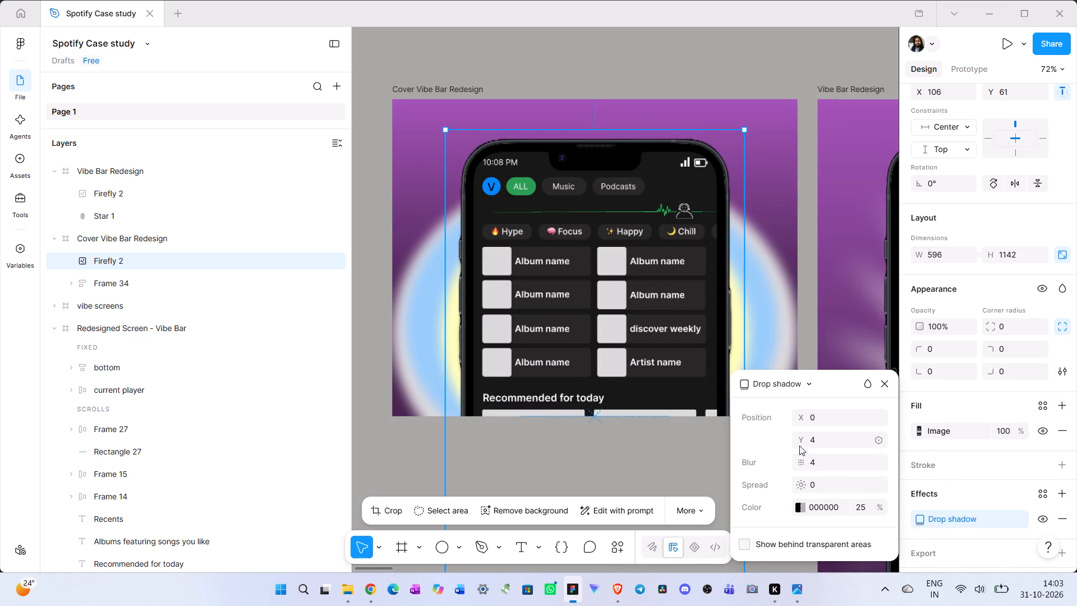
left_click_drag(802, 464, 837, 470)
left_click_drag(797, 438, 825, 438)
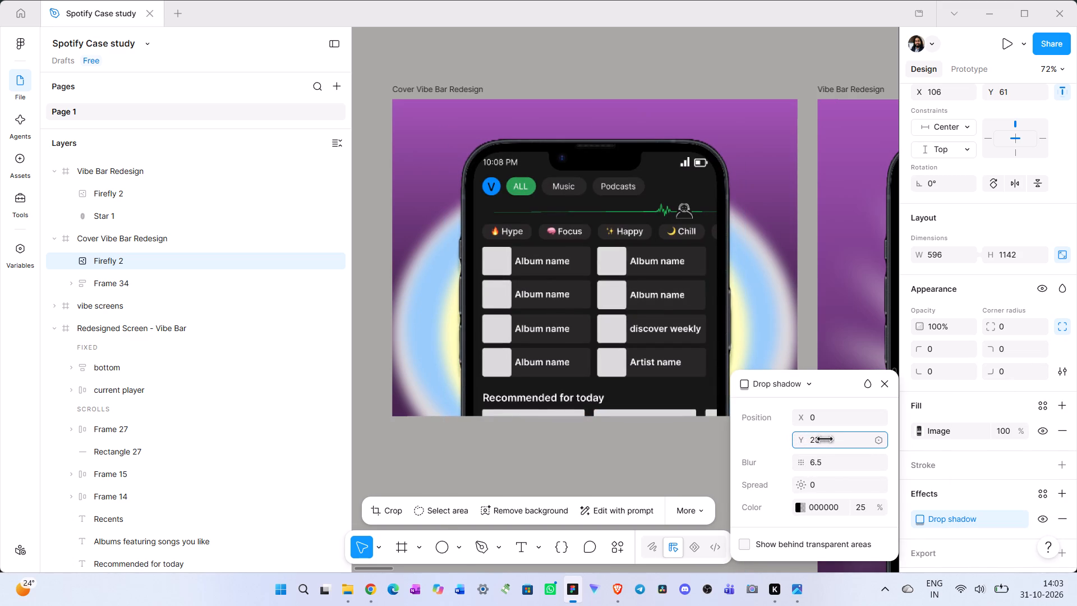
left_click_drag(825, 438, 795, 452)
left_click_drag(804, 464, 753, 470)
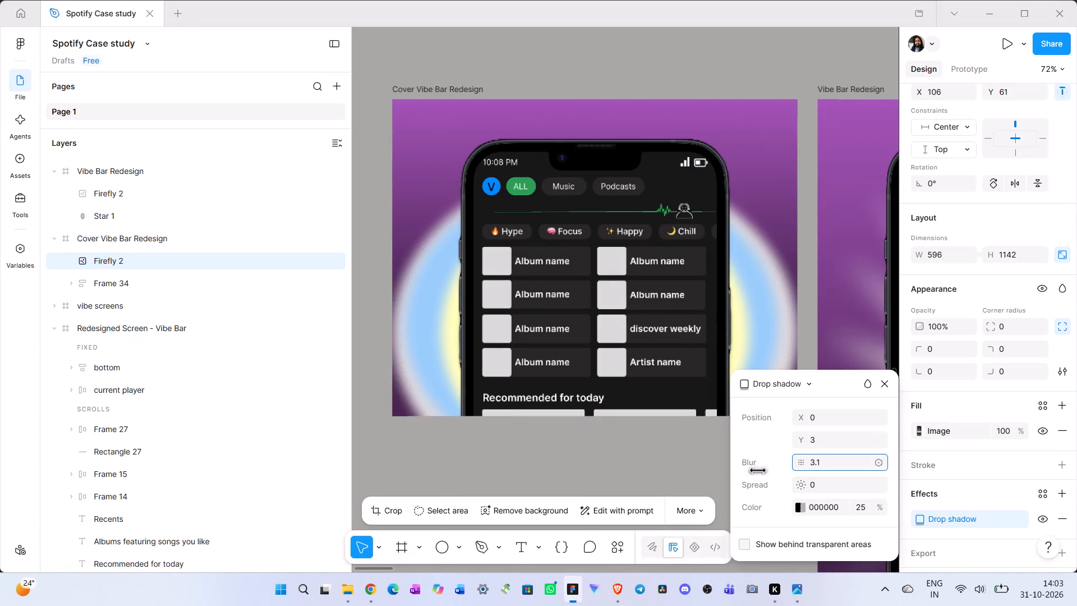
left_click_drag(753, 470, 494, 307)
left_click_drag(802, 443, 831, 443)
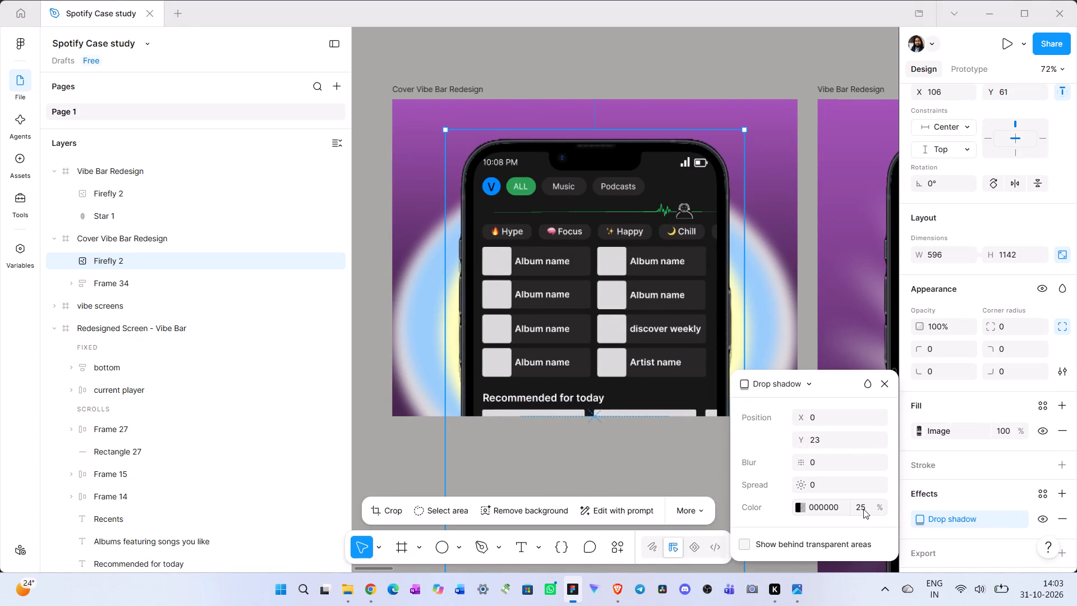
left_click_drag(881, 509, 632, 299)
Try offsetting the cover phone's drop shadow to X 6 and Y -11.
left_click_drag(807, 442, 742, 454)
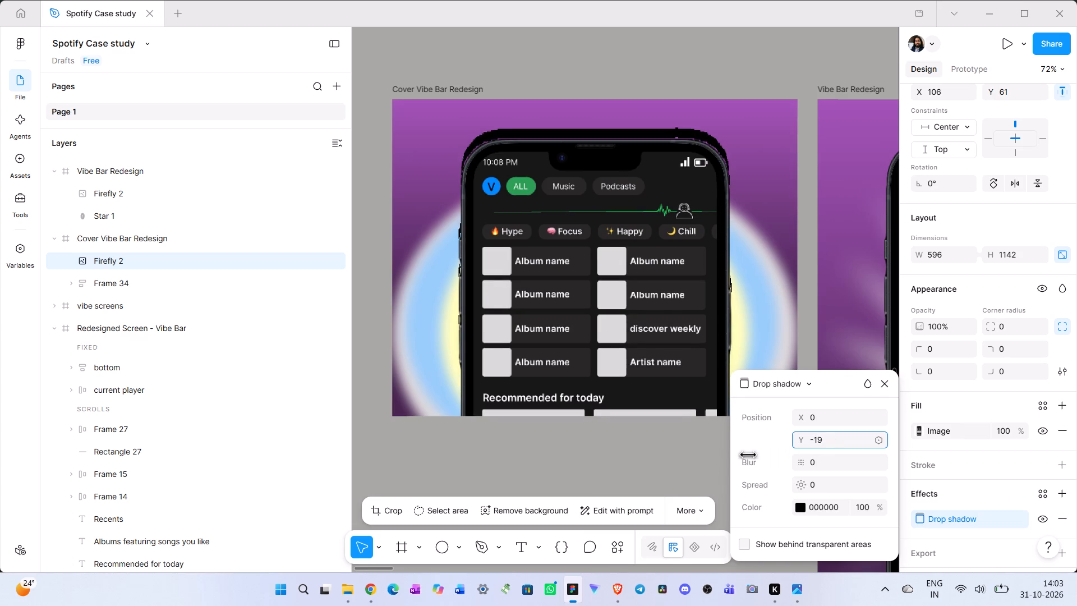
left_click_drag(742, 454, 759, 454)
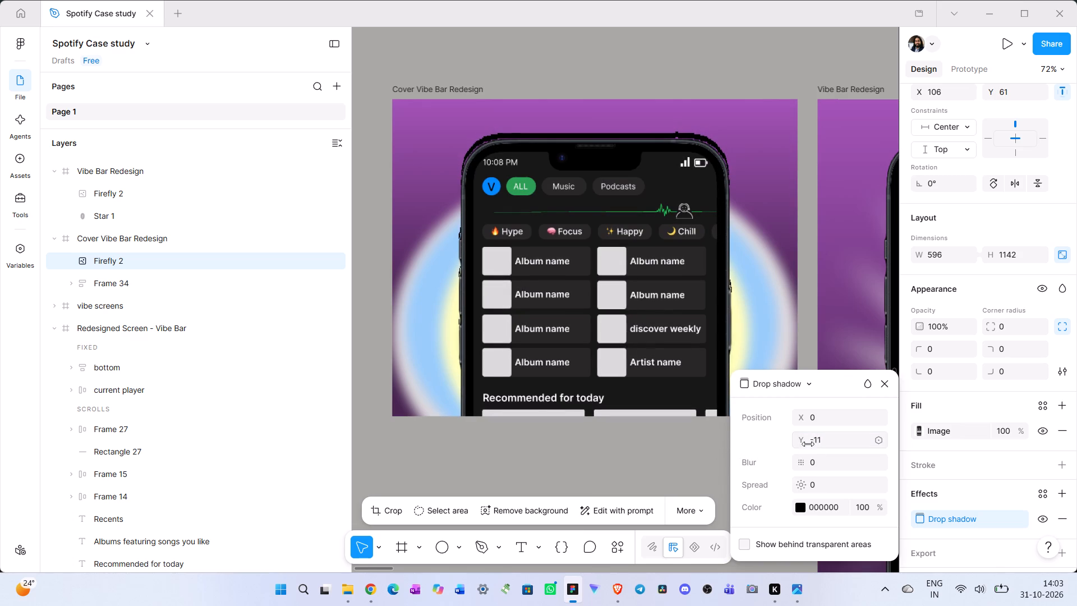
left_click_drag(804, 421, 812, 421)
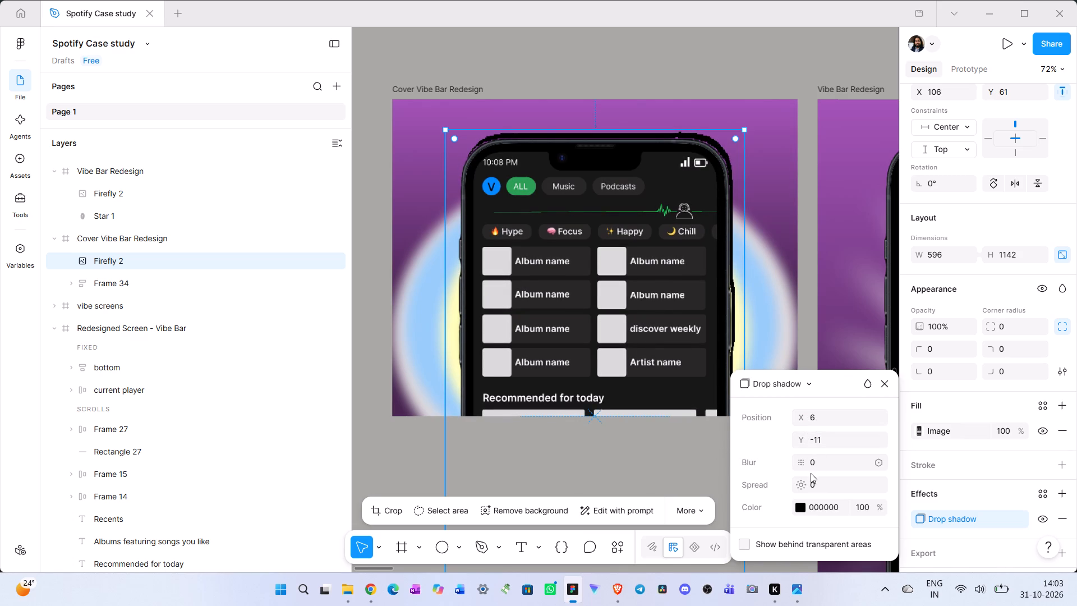
Soften the cover phone's drop shadow with a blur of 12.1 and 25% opacity.
left_click_drag(802, 465, 591, 299)
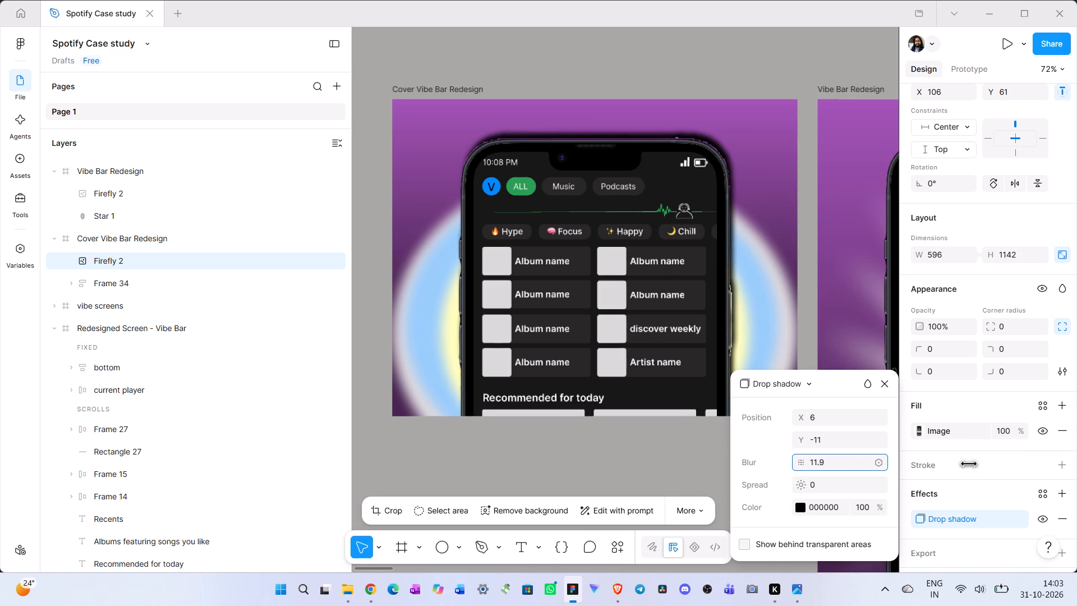
left_click_drag(591, 299, 595, 300)
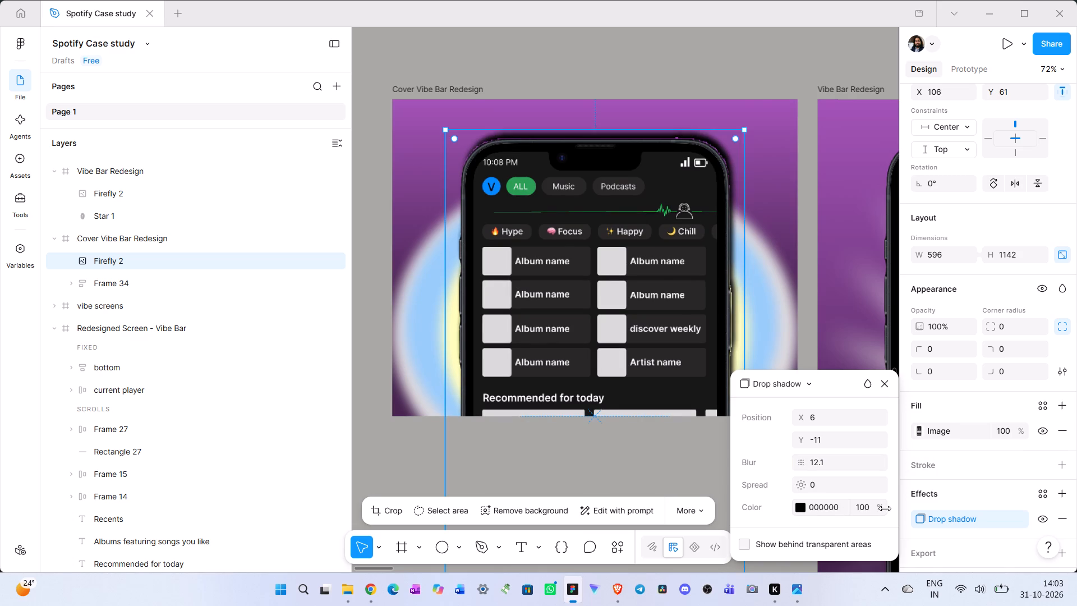
left_click_drag(885, 508, 429, 313)
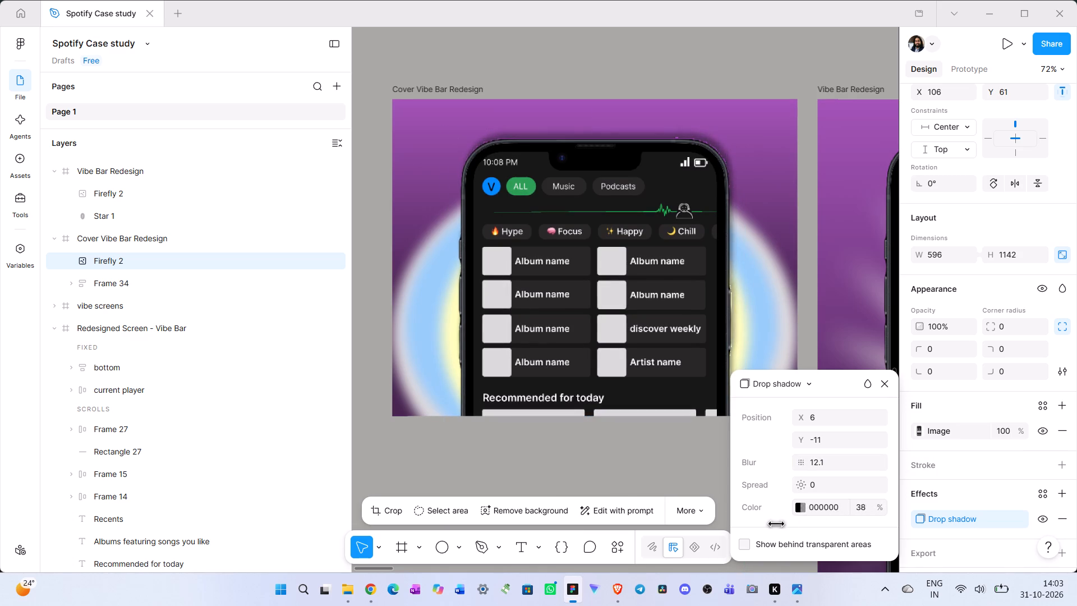
left_click_drag(429, 313, 401, 315)
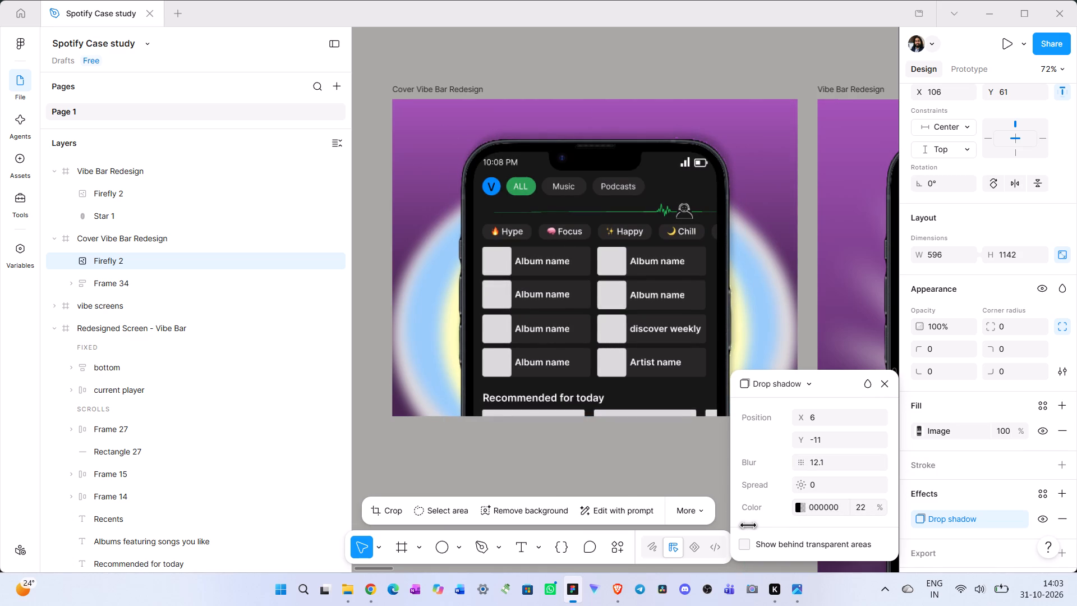
left_click_drag(401, 315, 416, 315)
left_click_drag(416, 315, 409, 315)
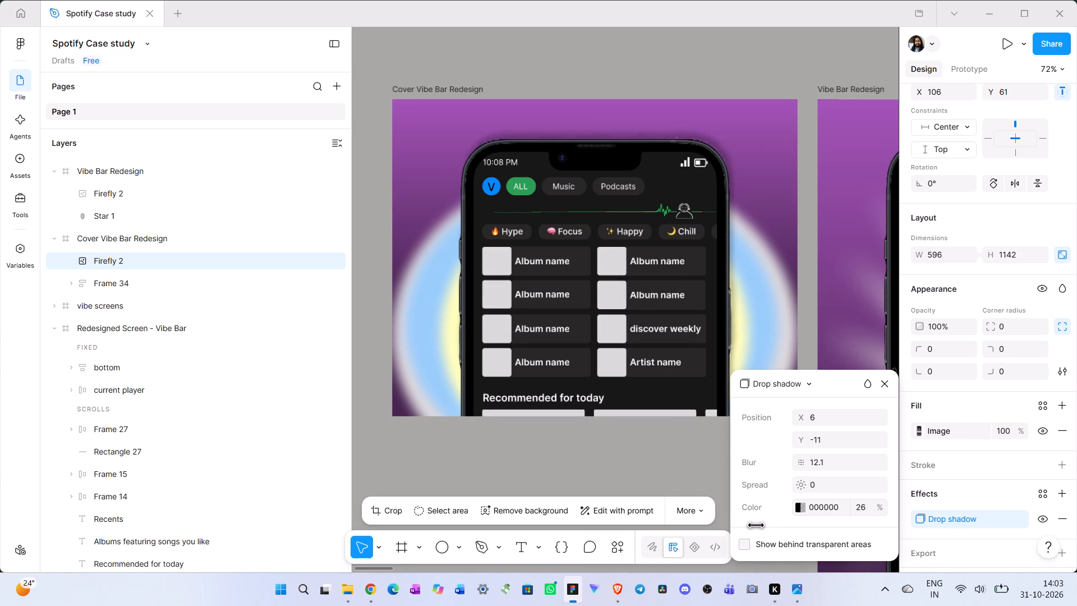
left_click_drag(409, 315, 408, 315)
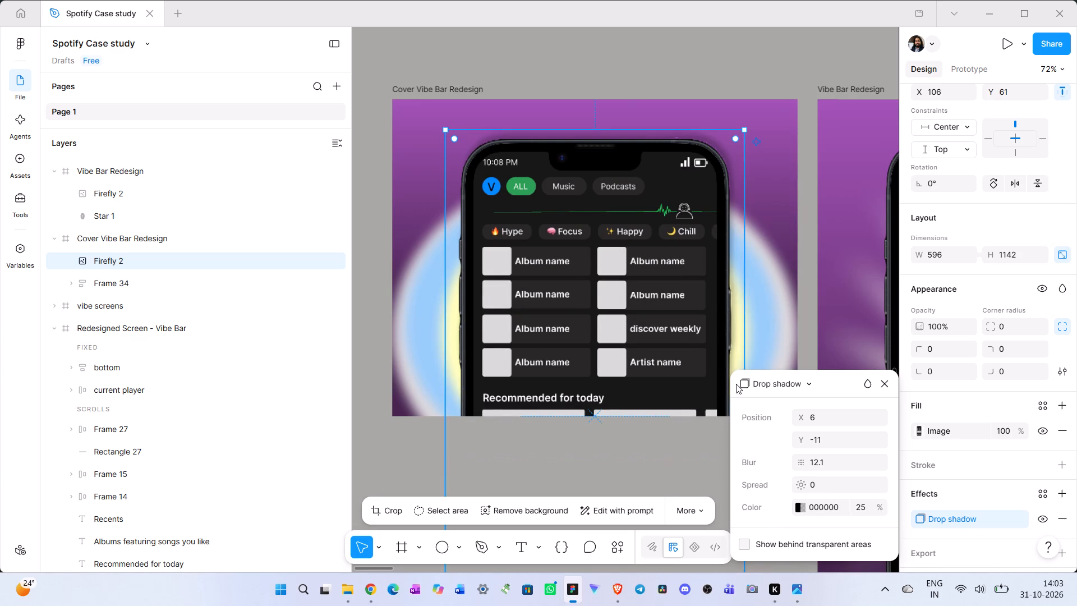
Set the phone's drop shadow offset to X -5 and Y -4, and deselect the image.
left_click_drag(804, 441, 791, 441)
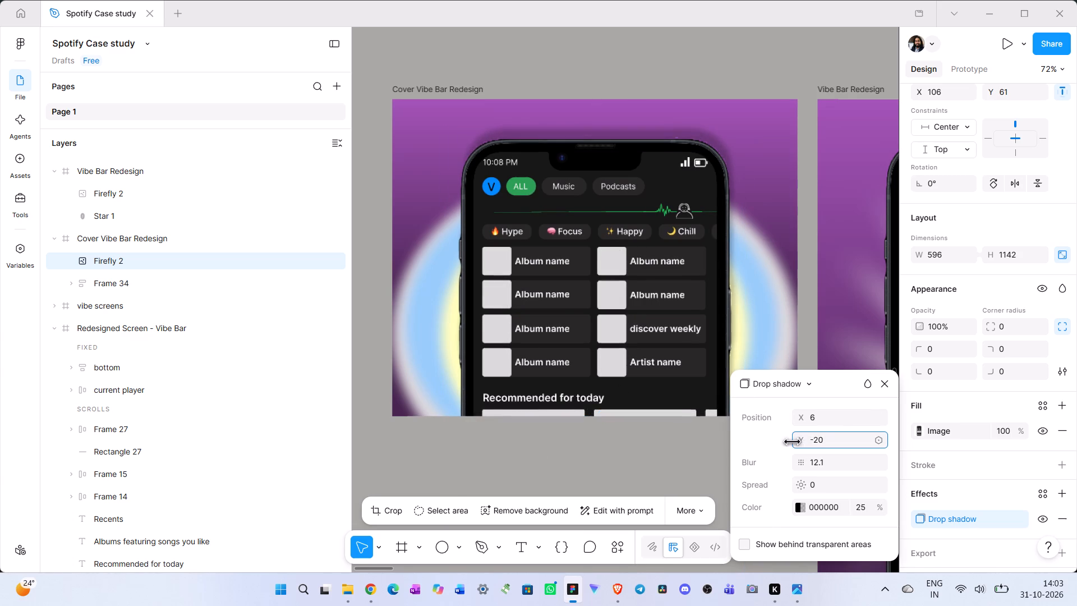
left_click_drag(791, 441, 804, 440)
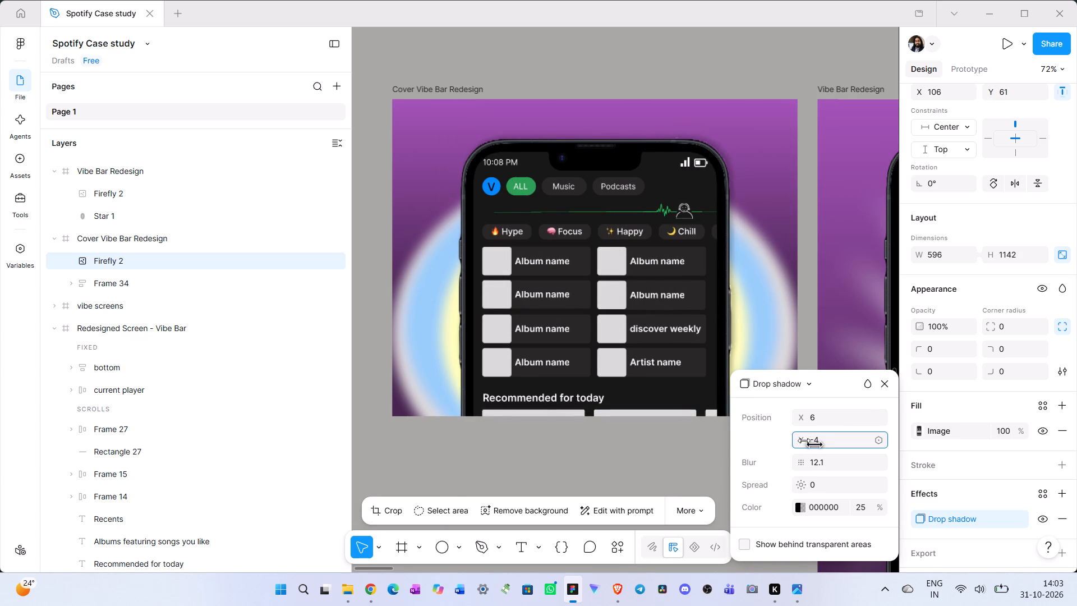
left_click_drag(804, 440, 813, 443)
left_click_drag(800, 421, 787, 420)
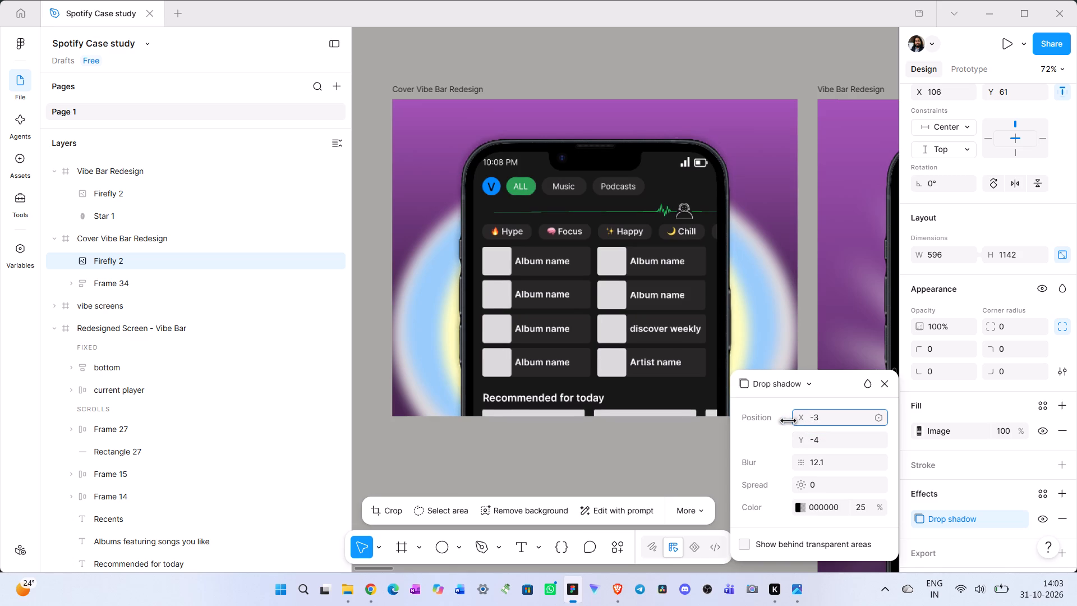
left_click_drag(787, 420, 784, 419)
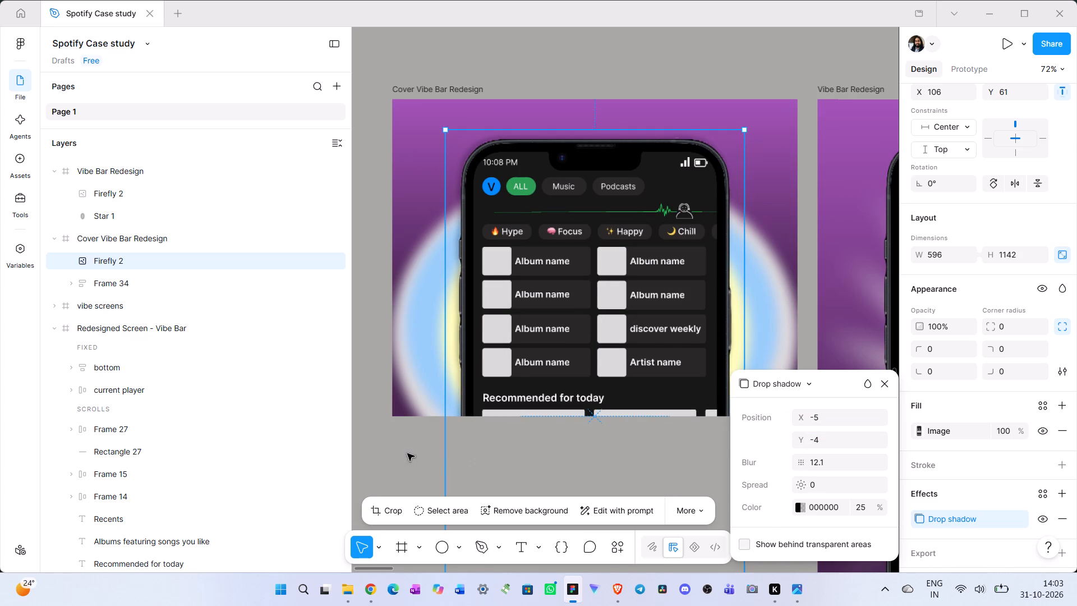
left_click(407, 452)
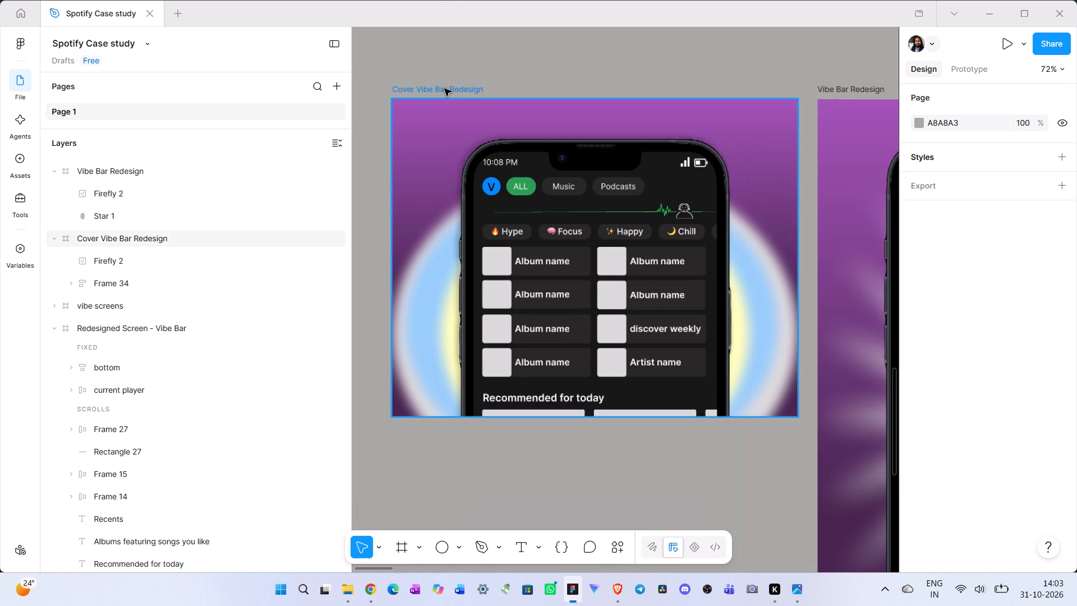
Export the Cover Vibe Bar Redesign frame as a 1x PNG into the Downloads folder and deselect the frame.
left_click(444, 89)
left_click(595, 282)
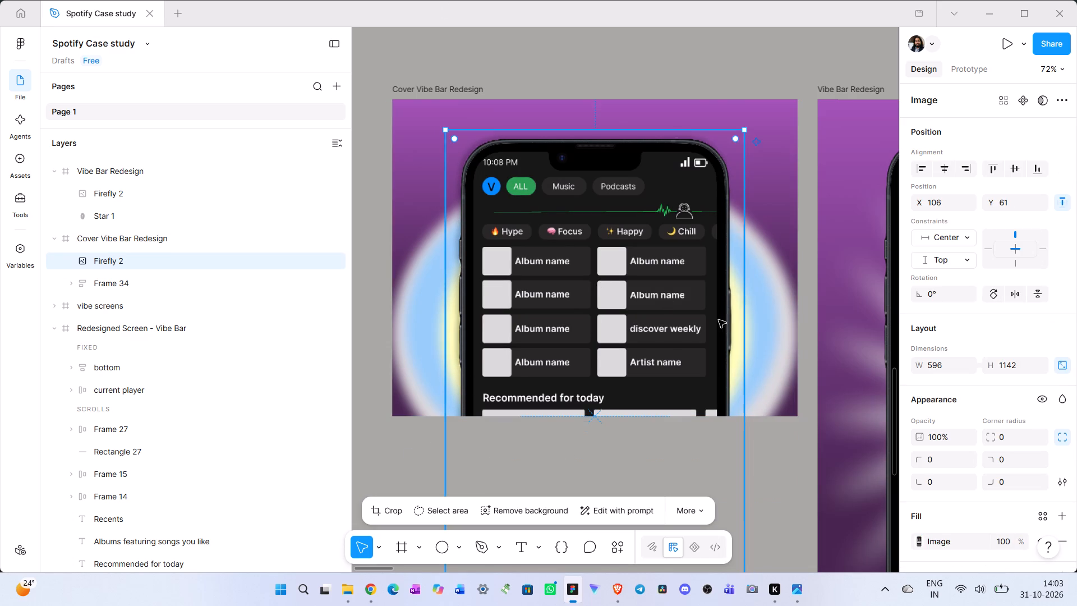
scroll(928, 415, "down", 4)
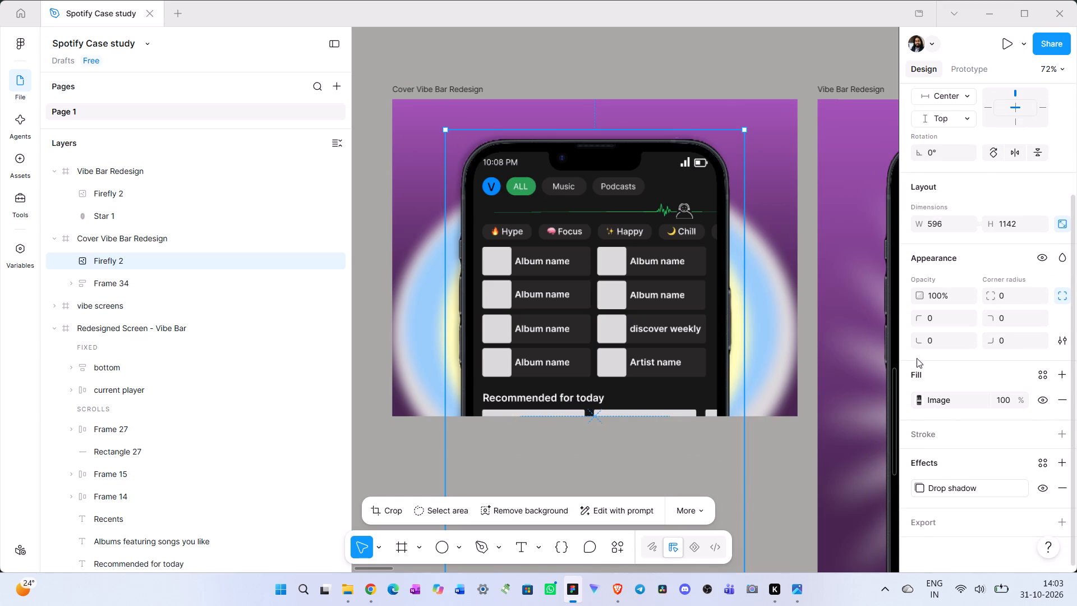
scroll(922, 338, "down", 3)
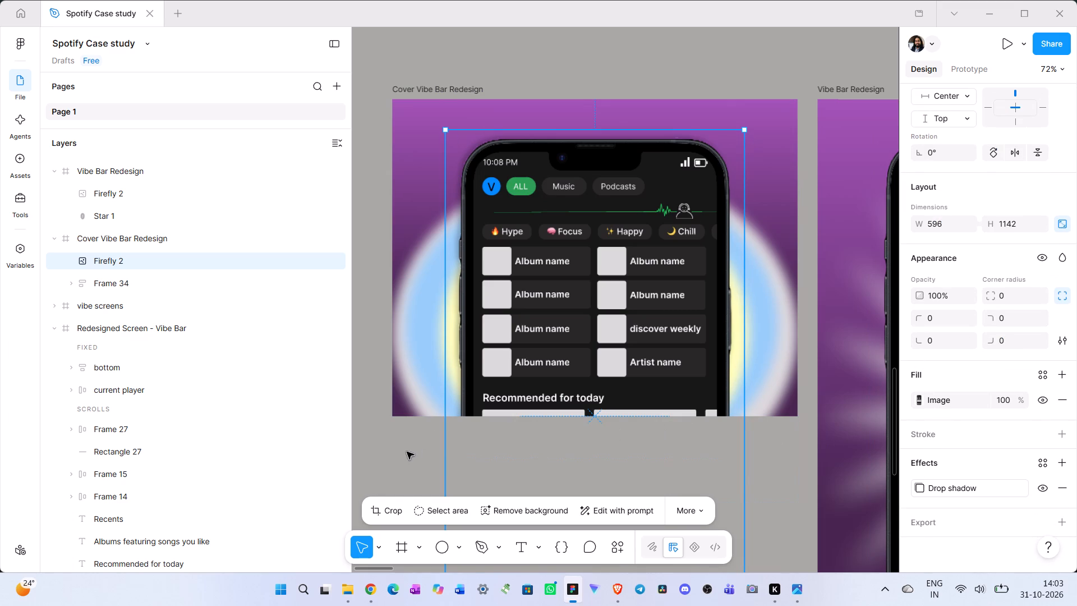
left_click(432, 89)
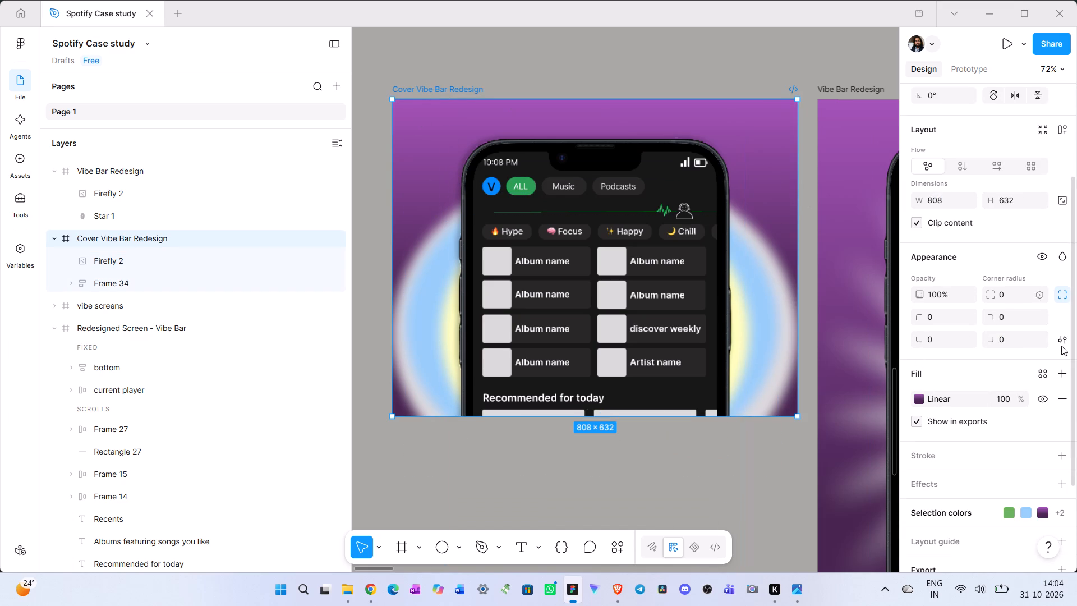
scroll(1075, 453, "down", 8)
left_click(1018, 493)
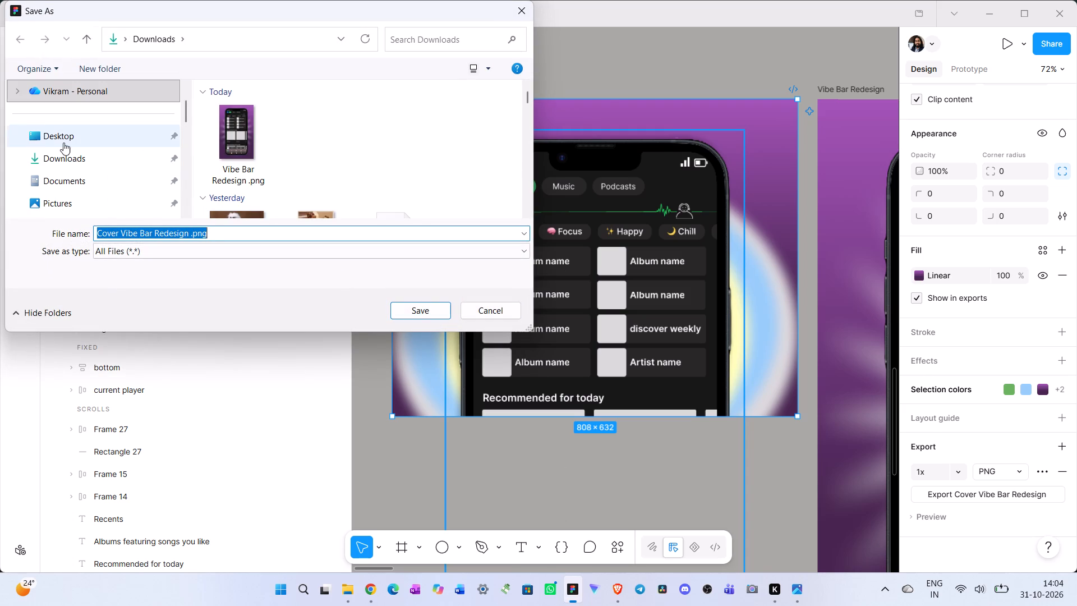
left_click(73, 156)
left_click(432, 312)
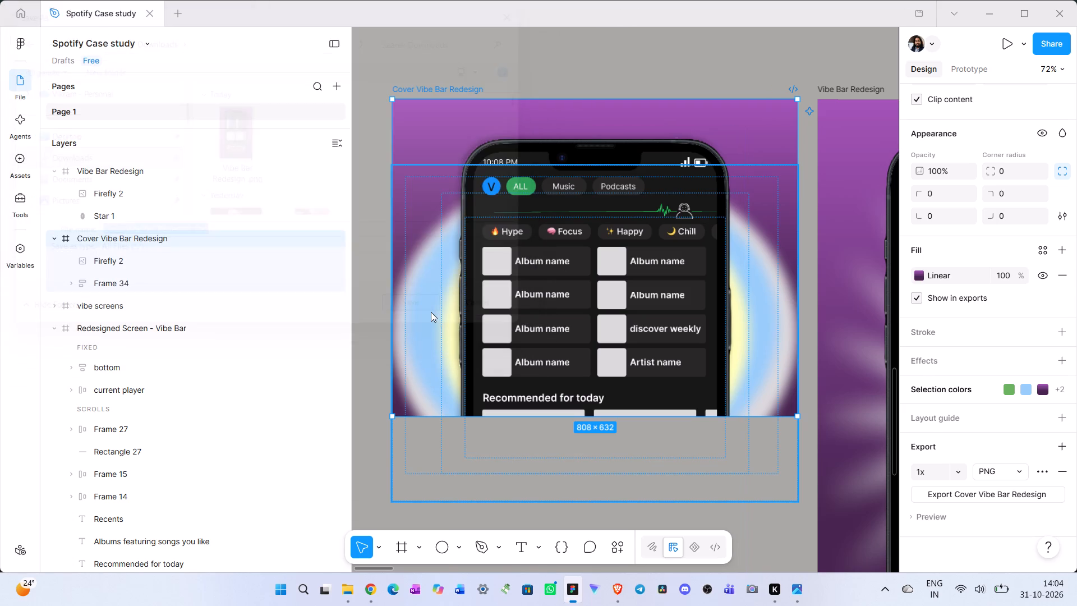
left_click(520, 49)
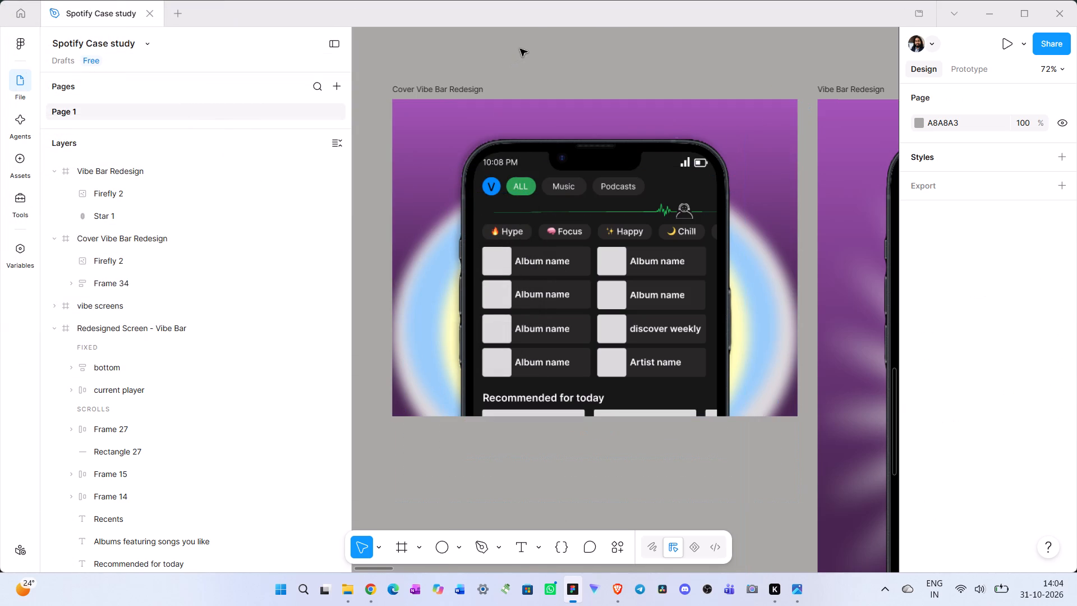
Switch to Chrome, replace the Behance project's cover with an uploaded and cropped Cover Vibe Bar Redesign .png, and update the project.
left_click(991, 6)
left_click(990, 16)
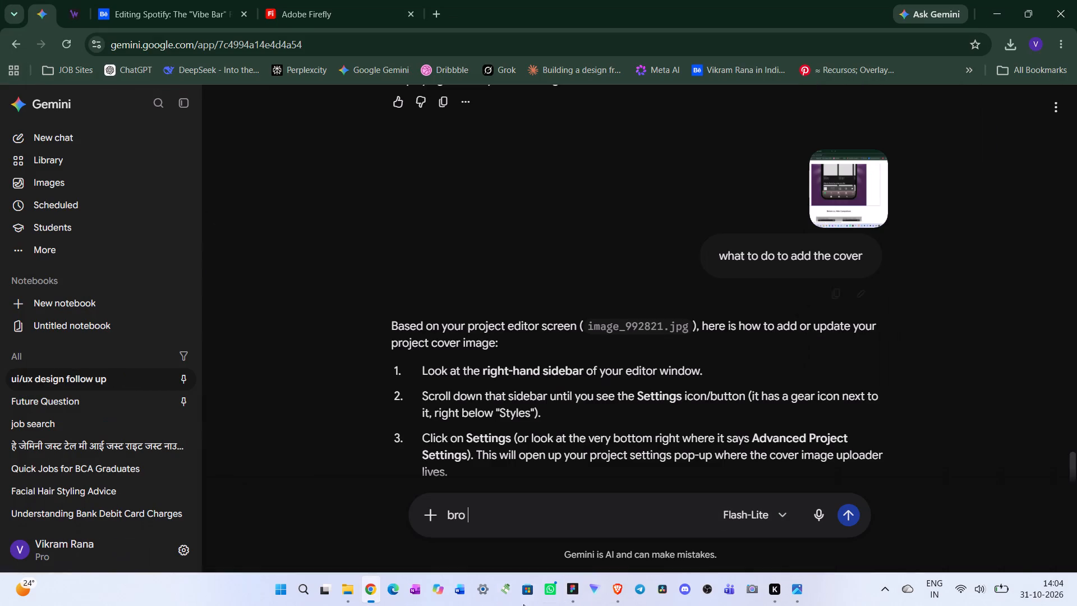
scroll(595, 421, "down", 2)
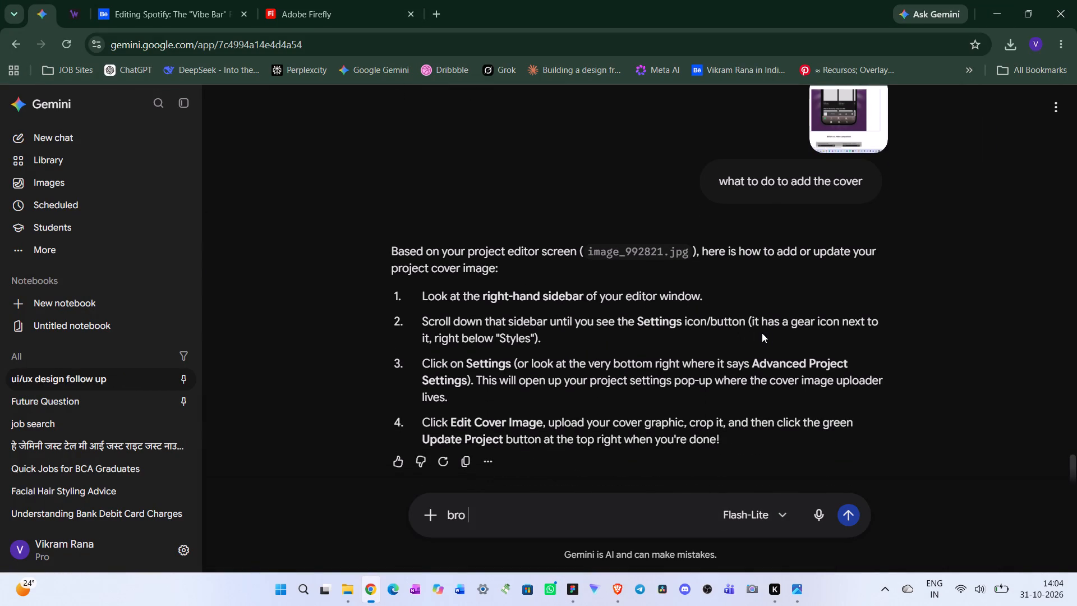
left_click(144, 15)
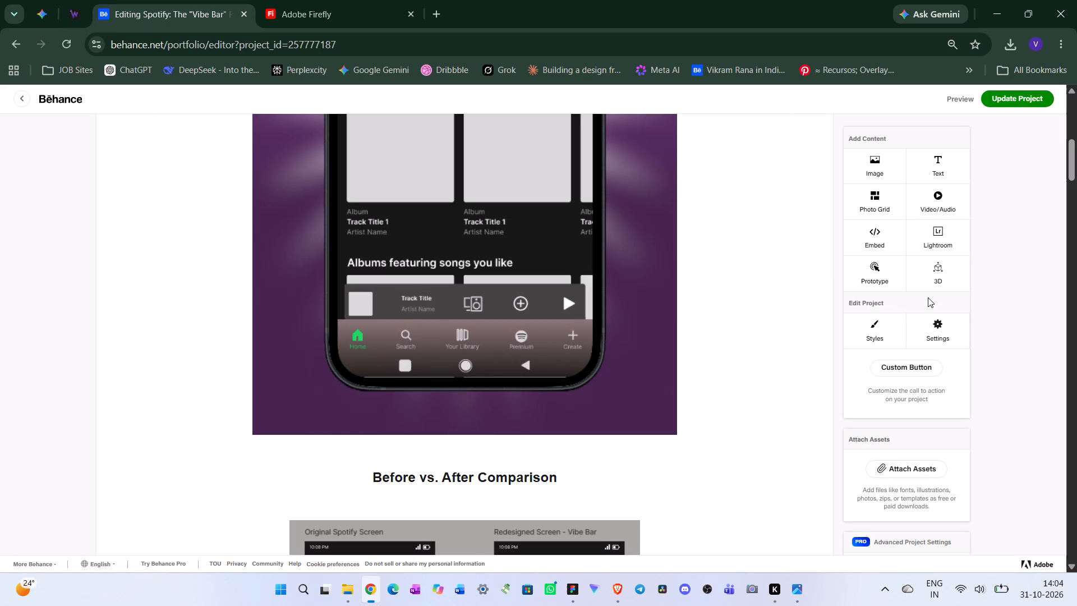
left_click(937, 326)
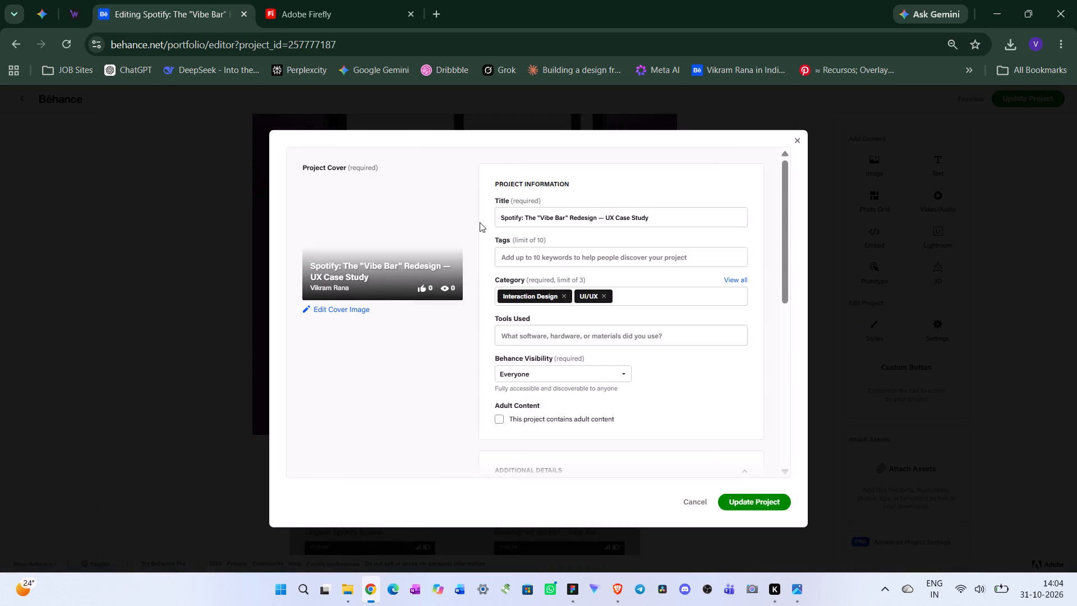
left_click(325, 310)
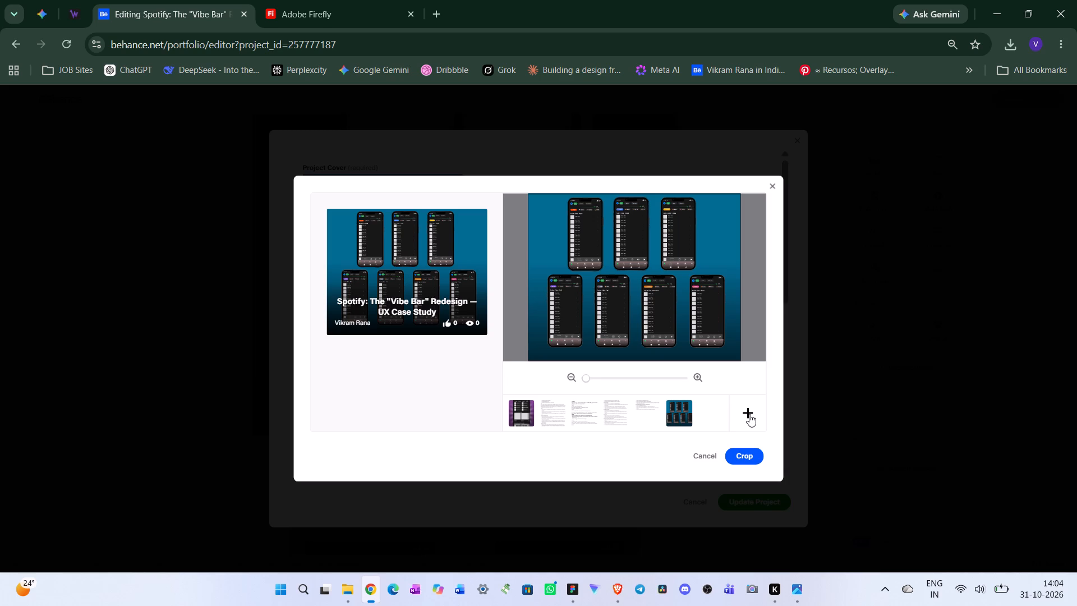
left_click(523, 416)
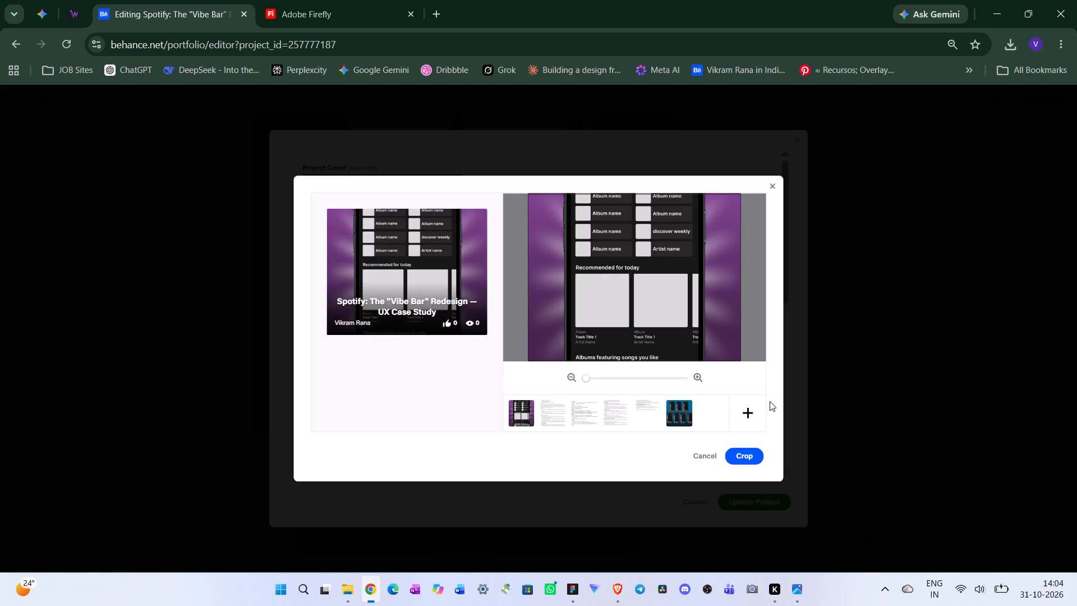
left_click(748, 415)
left_click(263, 310)
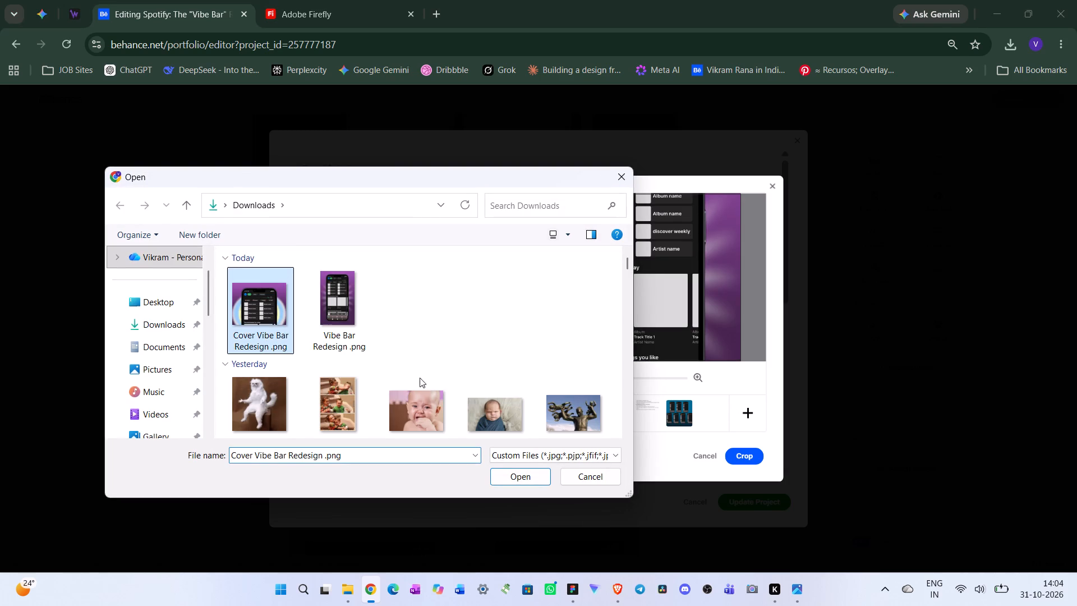
left_click(527, 475)
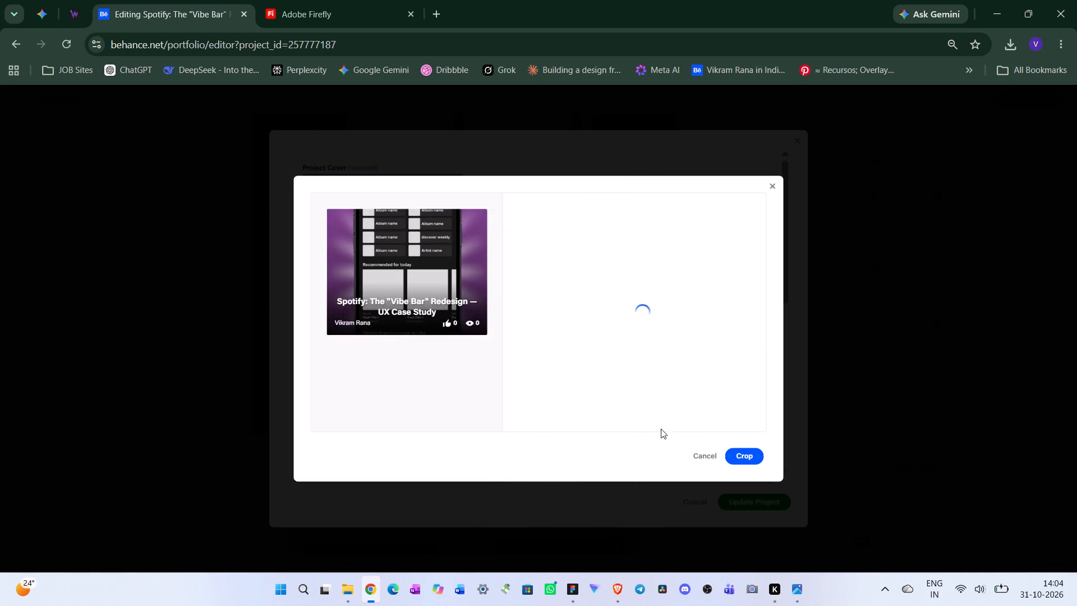
left_click(744, 458)
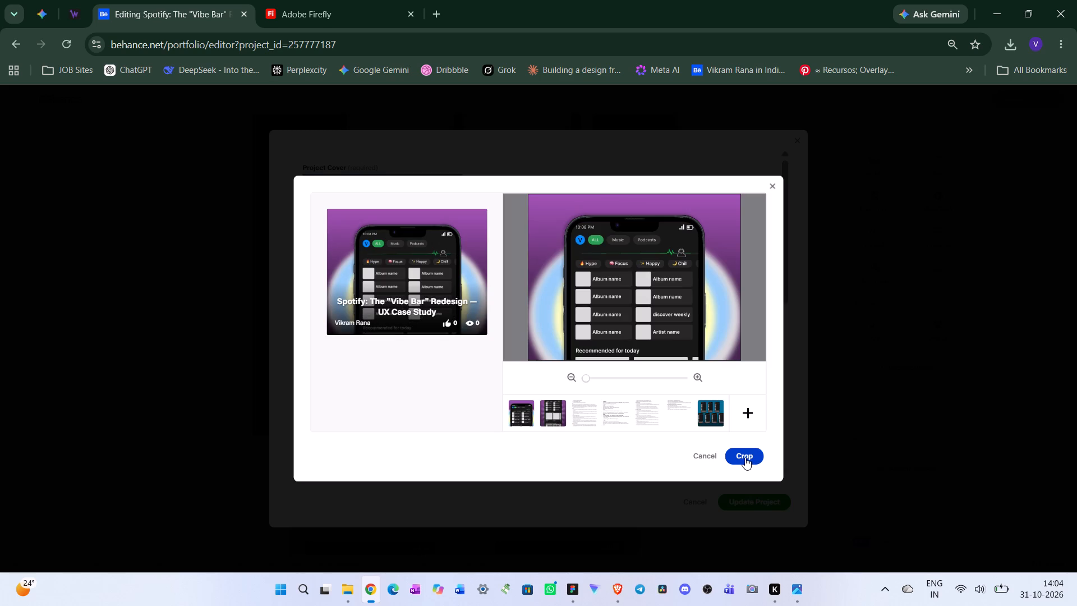
left_click(750, 501)
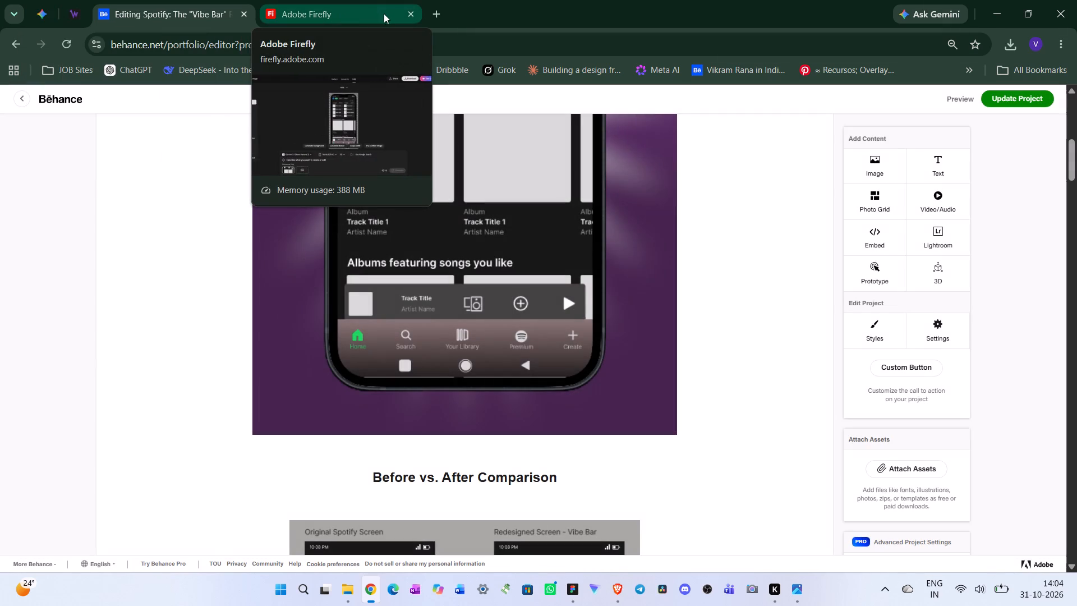
Close the Adobe Firefly tab and open LinkedIn in a new browser tab.
left_click(411, 14)
left_click(271, 11)
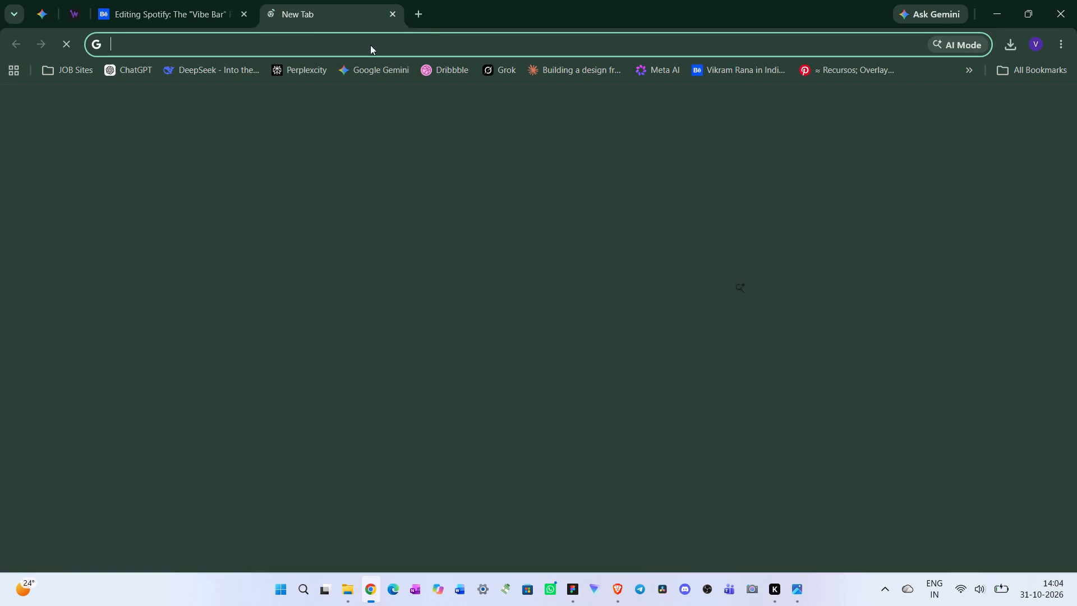
left_click(891, 424)
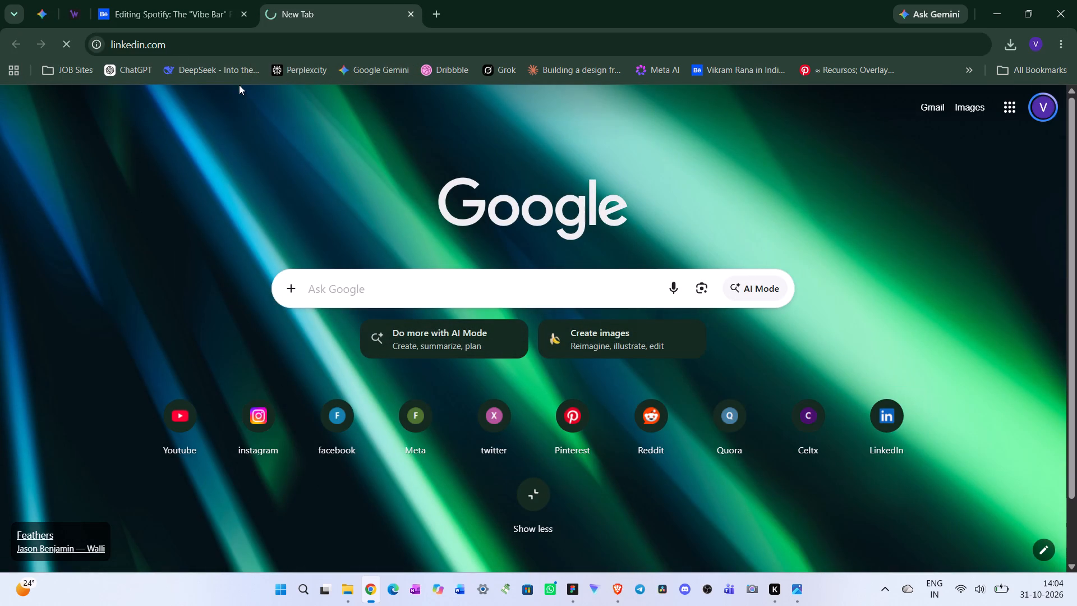